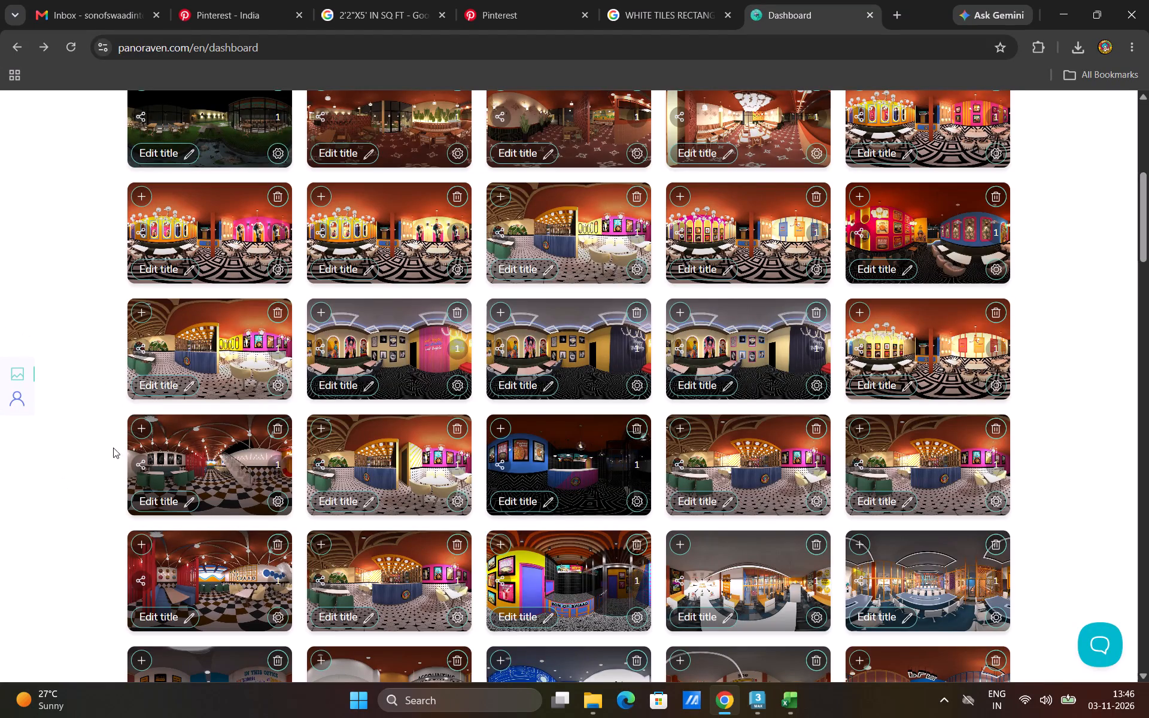
Switch to Excel, save the JIND COLOR PALETTE workbook and close it.
scroll(94, 408, down, 1)
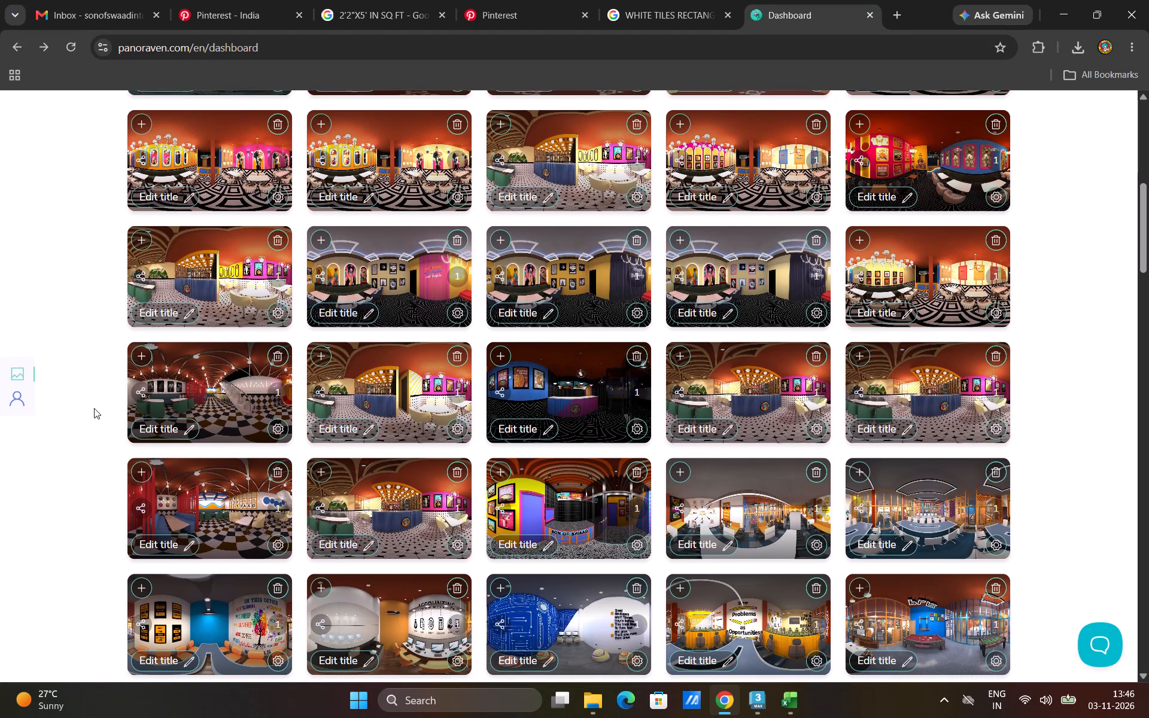
click(789, 702)
click(747, 638)
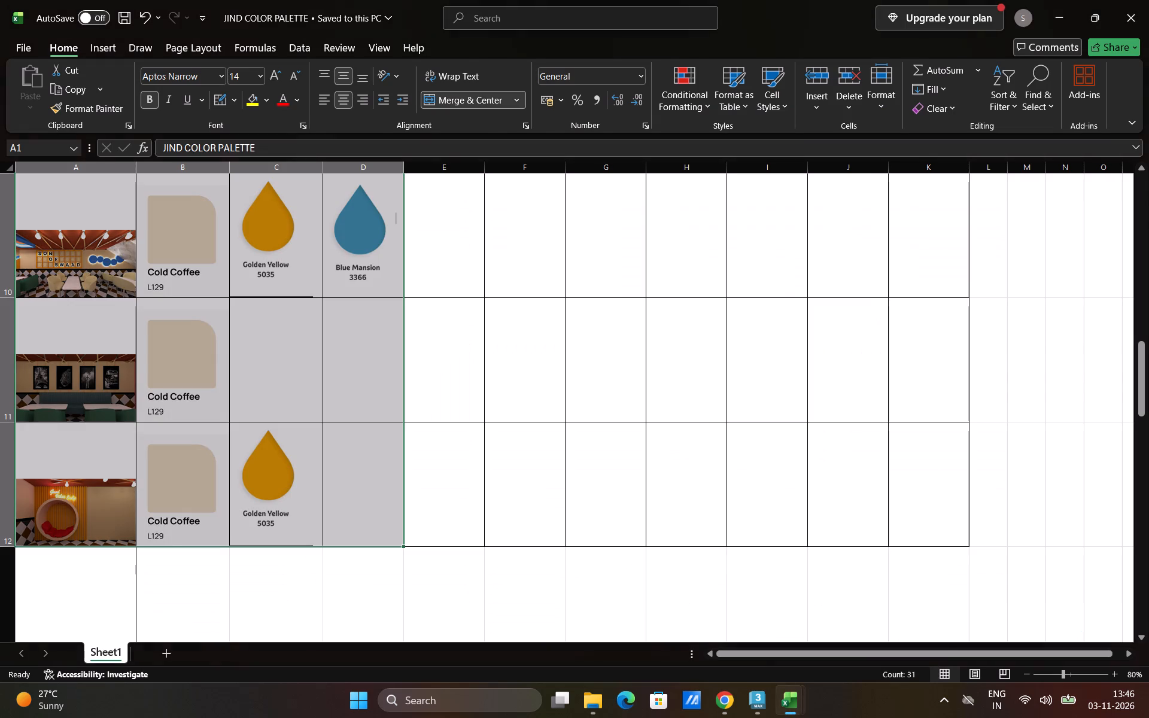
key(ctrl+s)
click(360, 334)
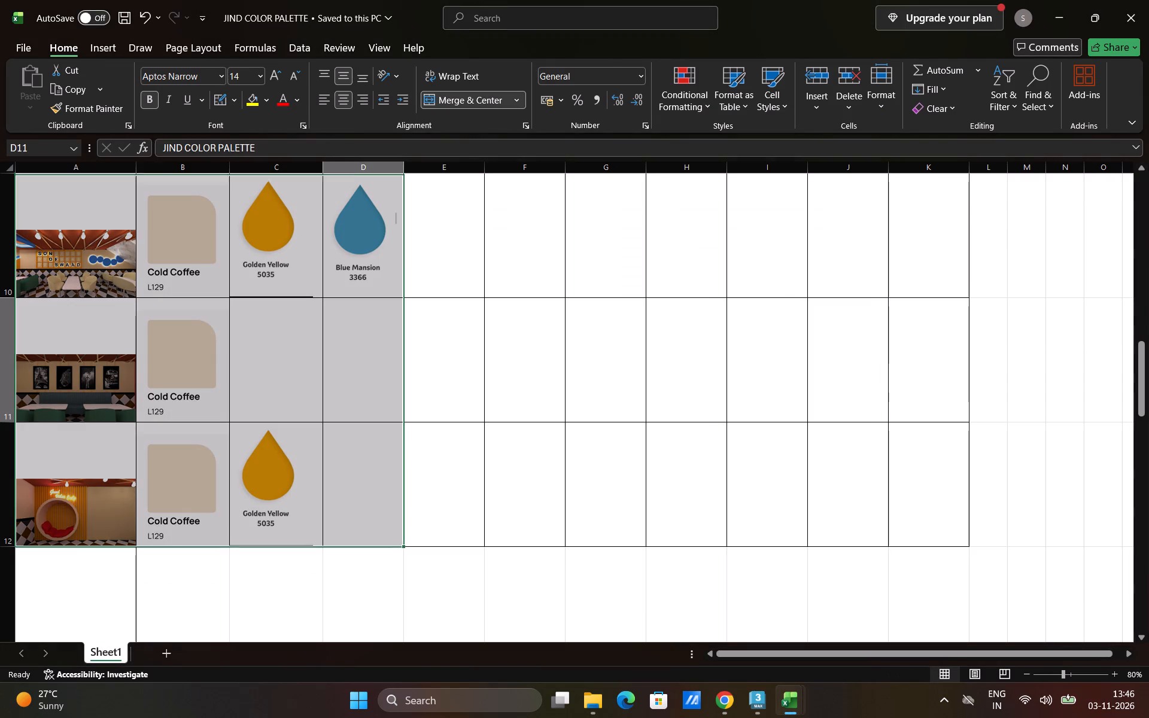
scroll(360, 334, up, 7)
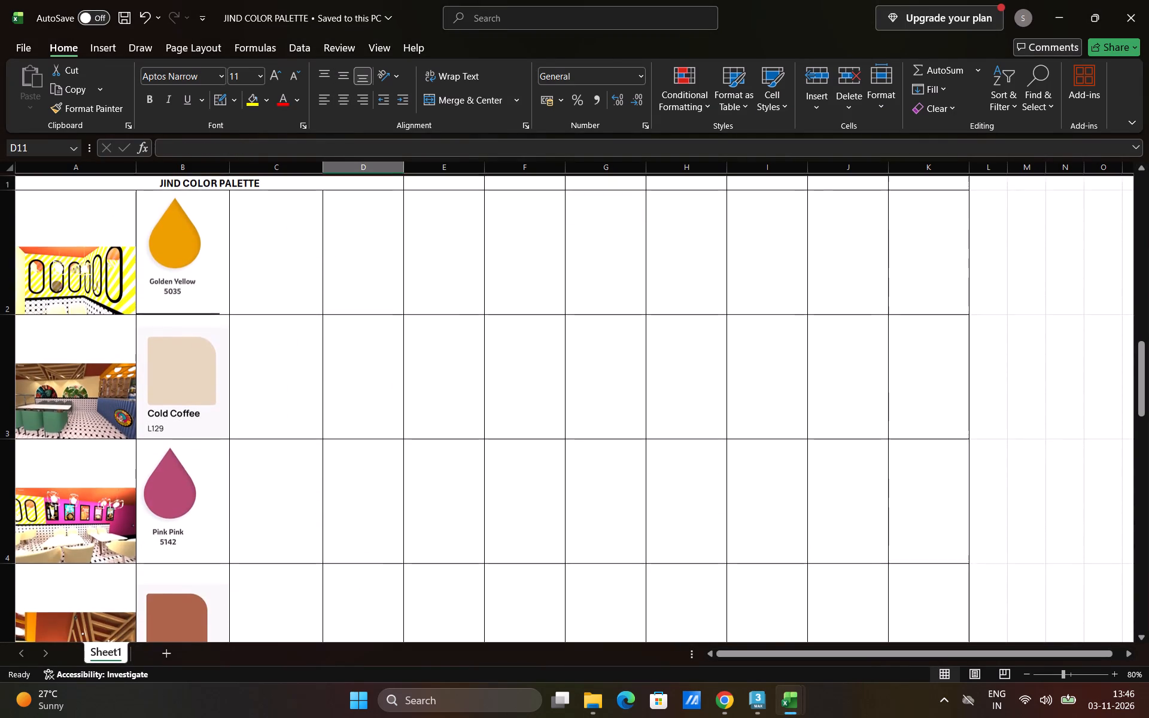
click(1148, 0)
Look through the tile pictures and labels listed in the JIND (DIN-IN) TILES workbook.
click(263, 278)
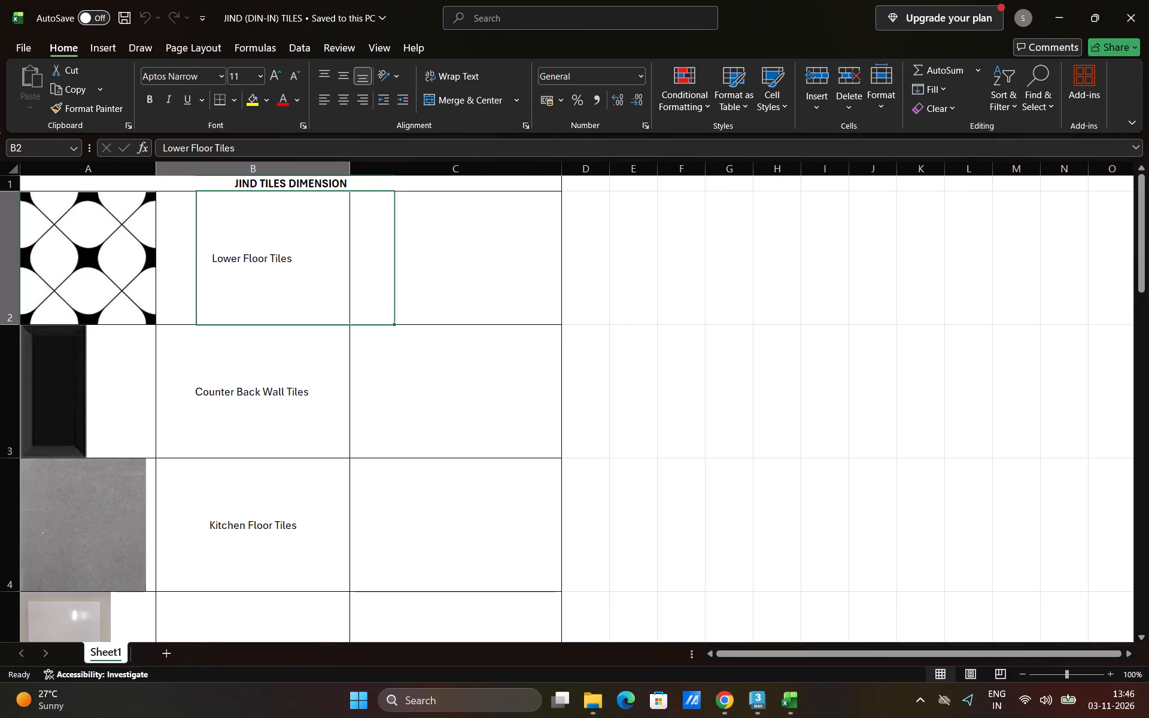
click(518, 267)
key(ctrl+s)
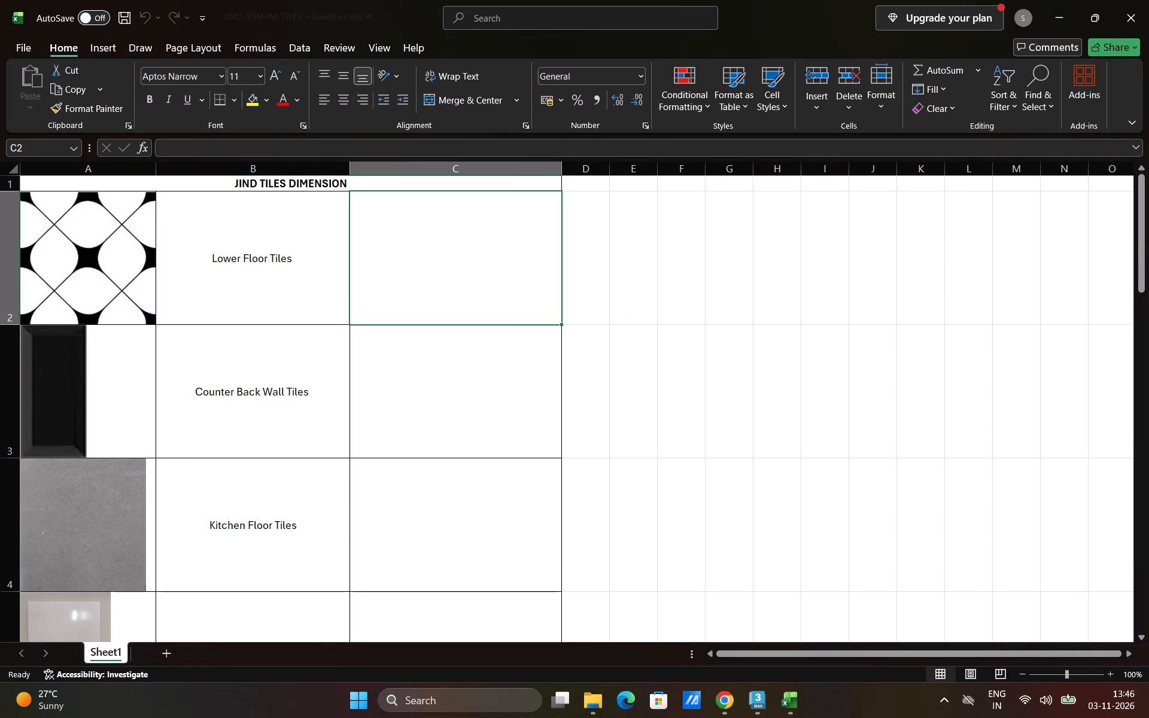
scroll(200, 367, down, 4)
scroll(203, 372, up, 3)
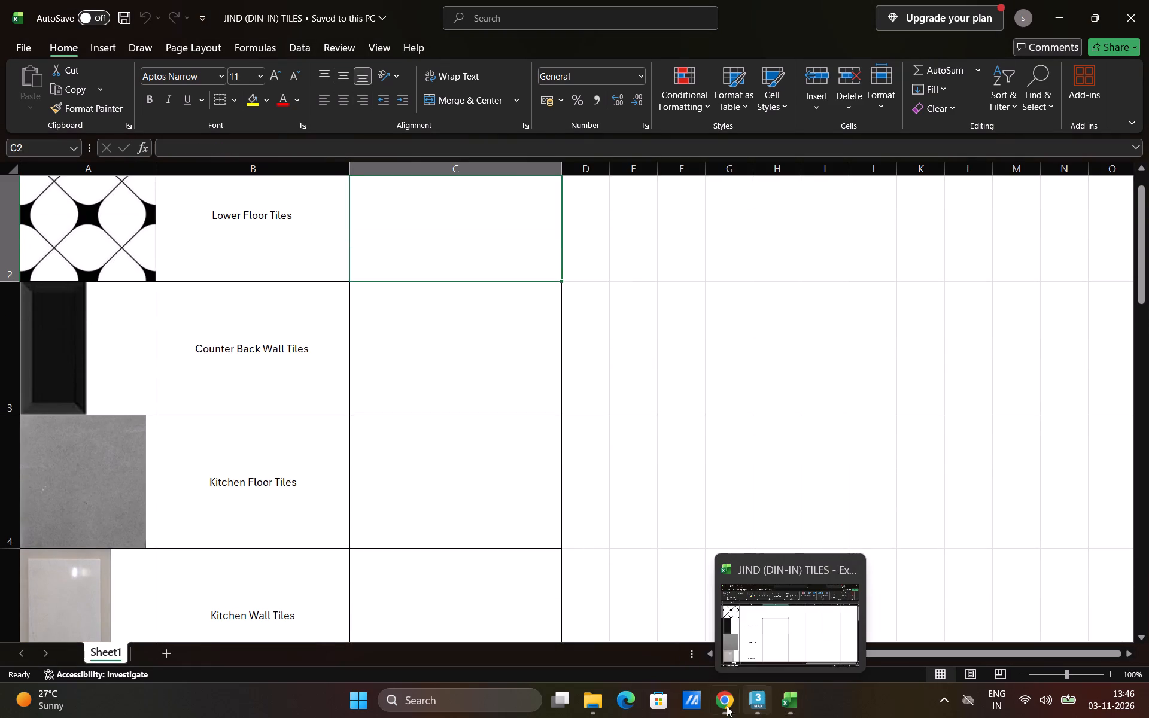
click(601, 698)
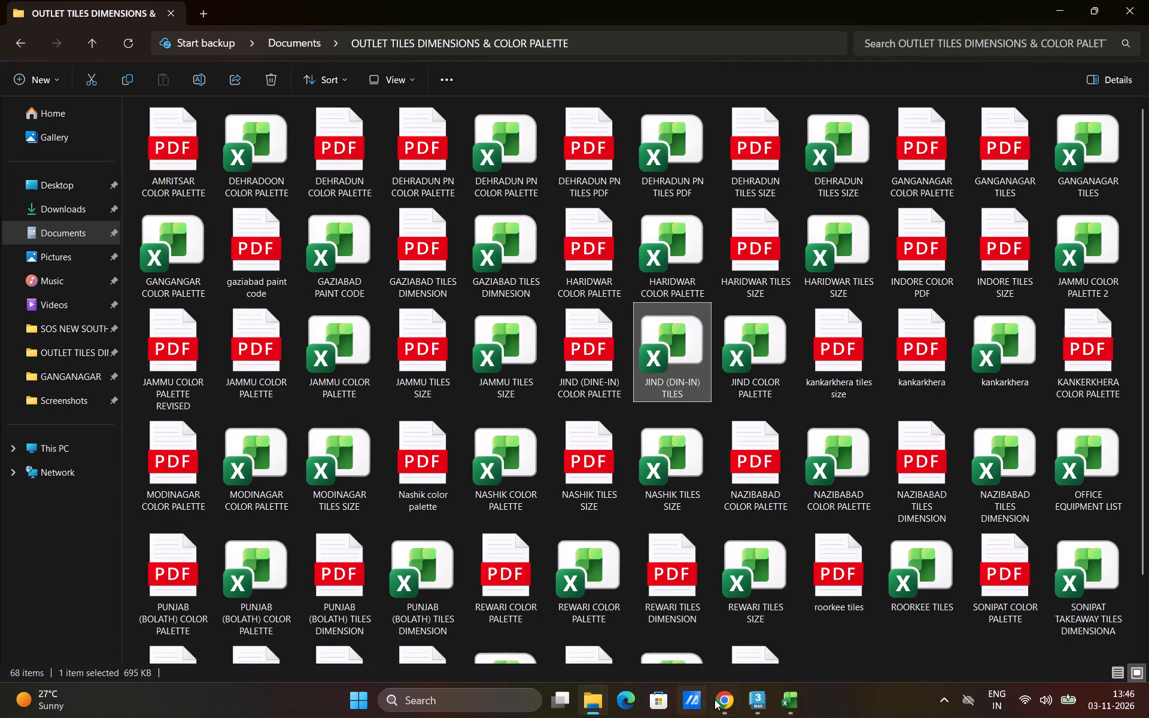
click(780, 705)
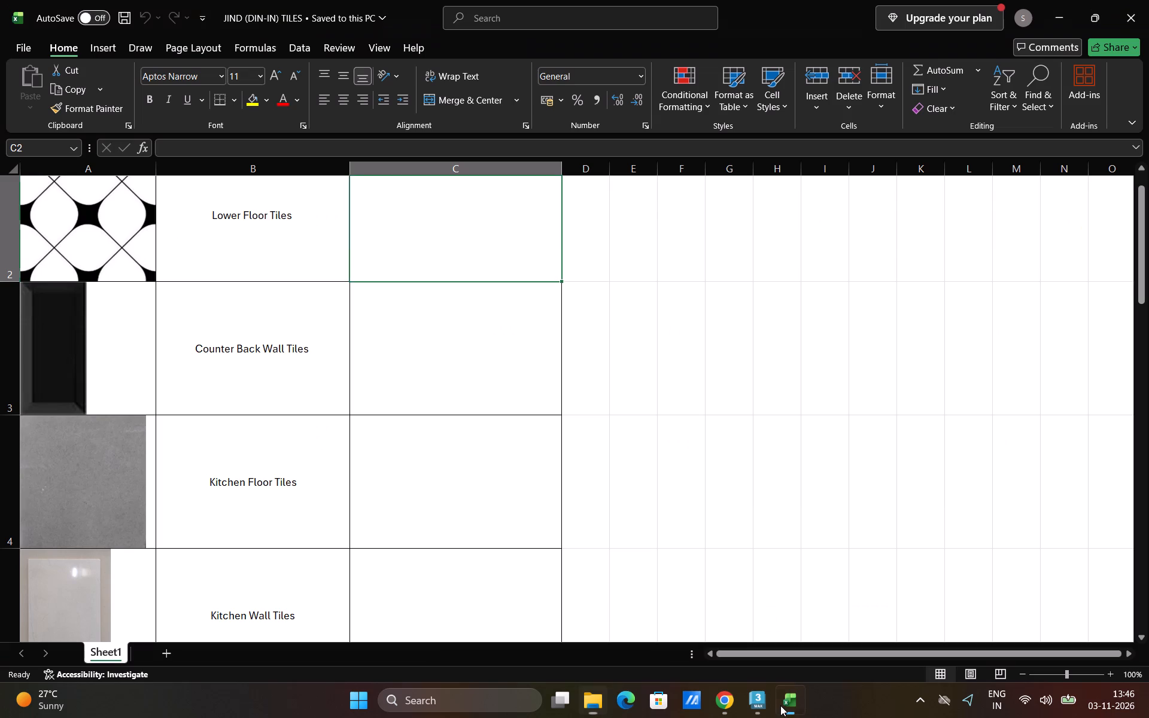
scroll(221, 397, down, 7)
scroll(220, 396, up, 3)
scroll(220, 396, down, 2)
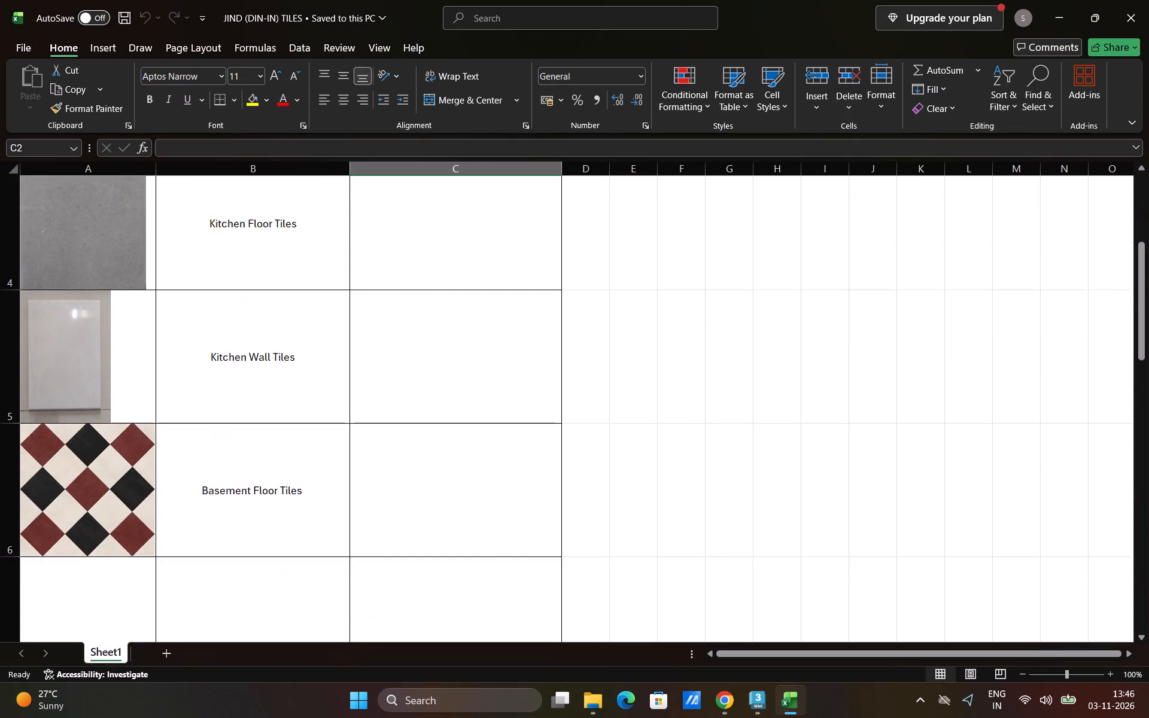
scroll(220, 396, down, 2)
scroll(220, 396, up, 2)
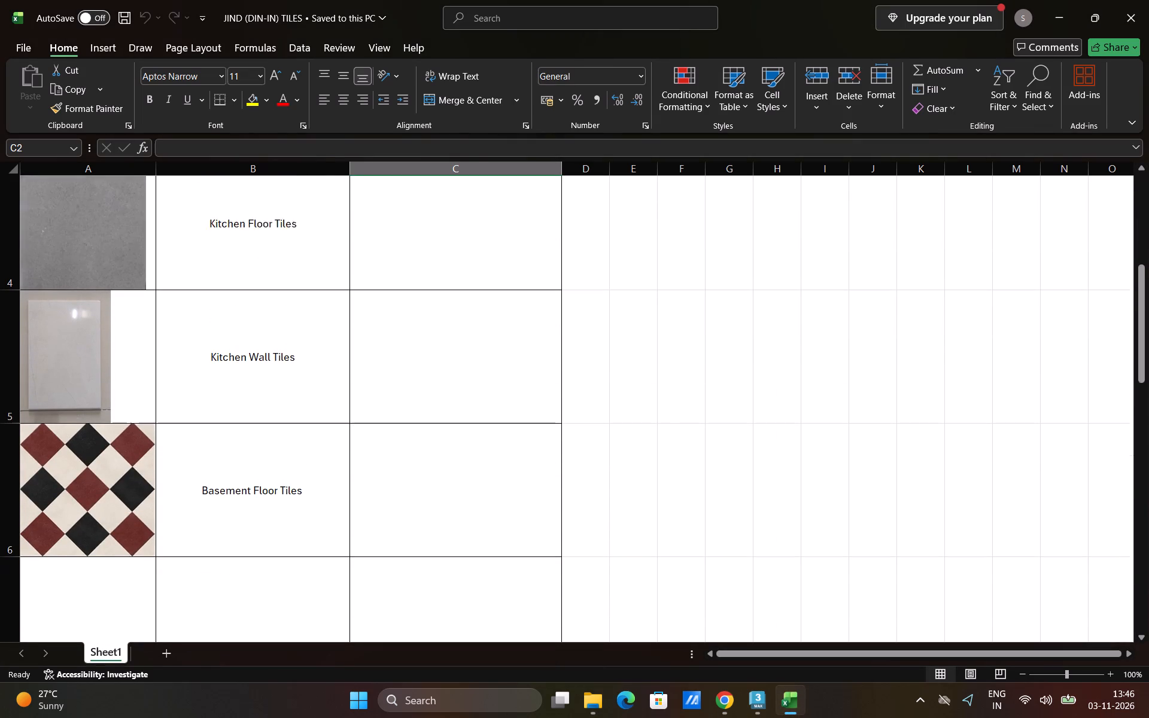
scroll(220, 396, up, 8)
scroll(220, 396, down, 10)
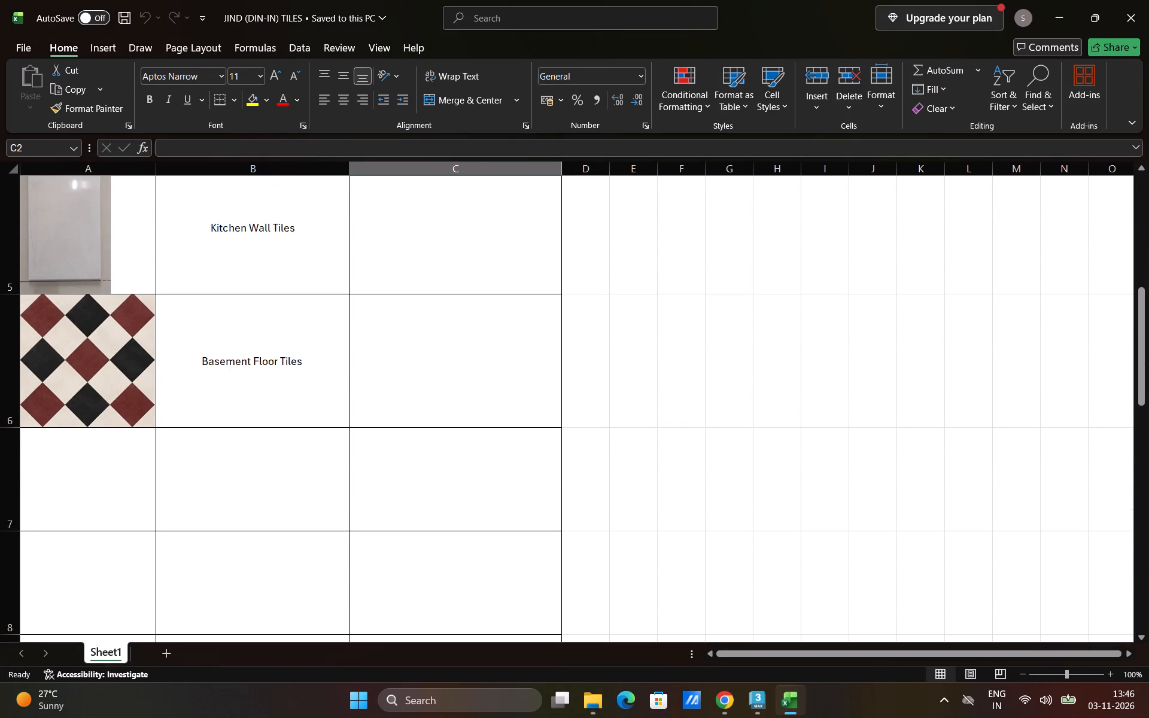
scroll(220, 396, up, 11)
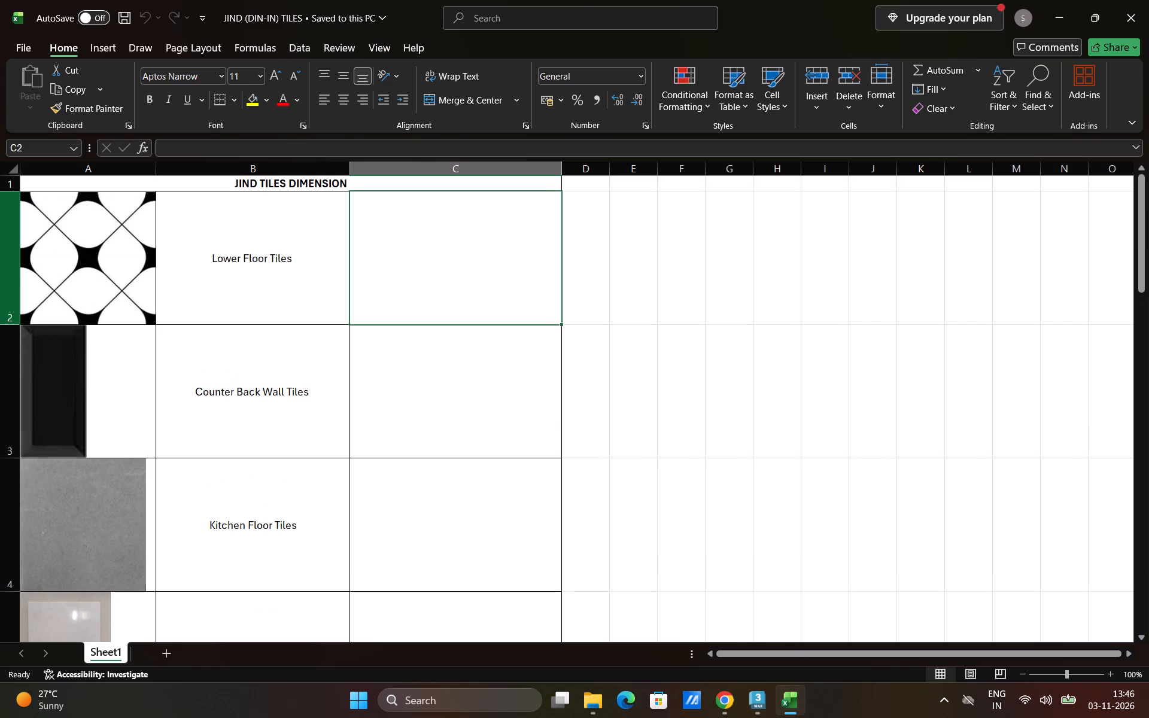
scroll(113, 272, down, 10)
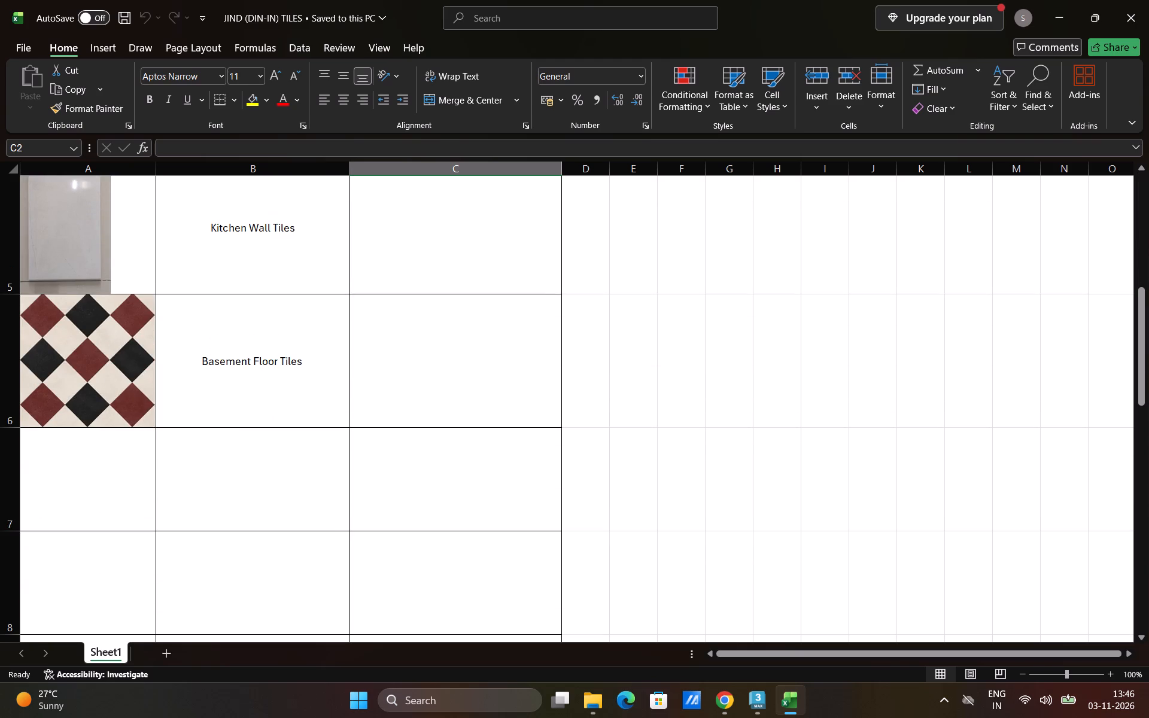
Enter the label "GROUND FLOOR TILES" in cell B7, below Basement Floor Tiles.
click(153, 457)
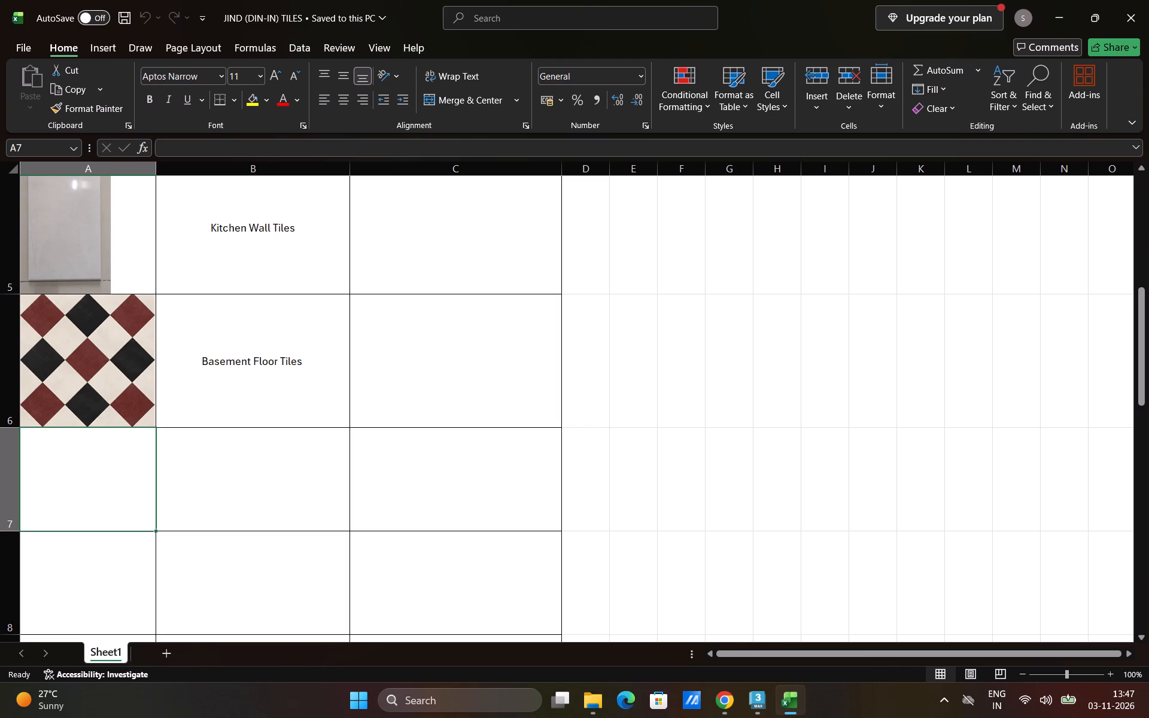
click(308, 487)
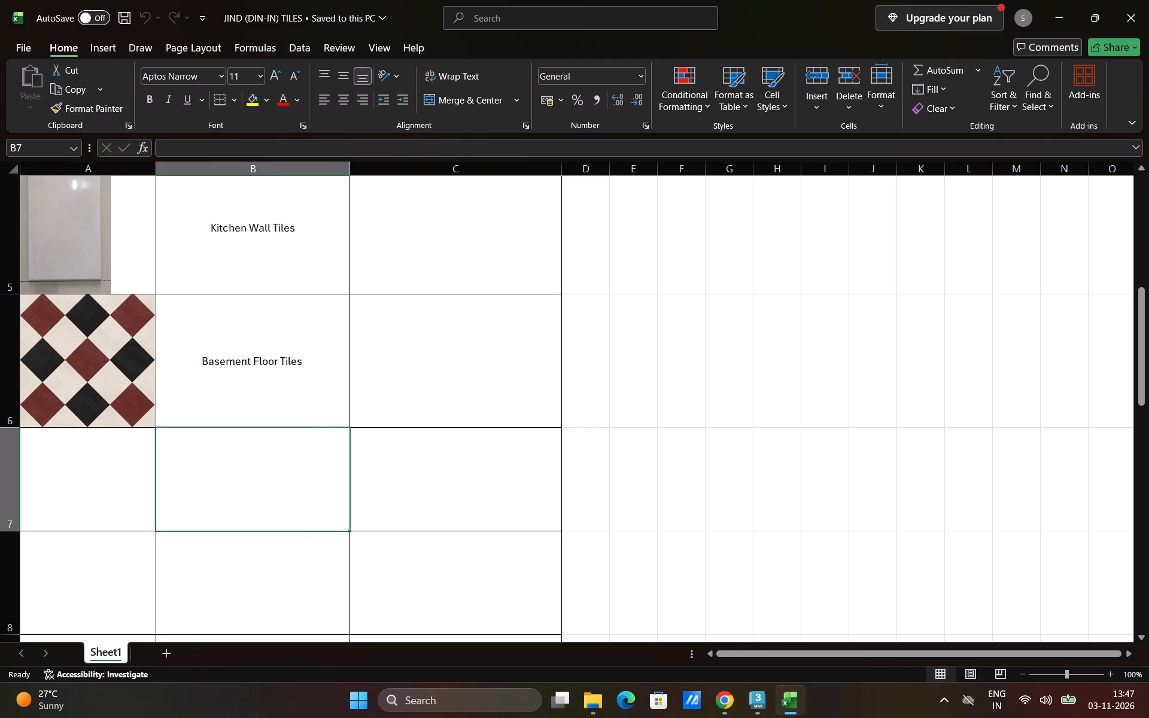
text(GROUND FLOOE)
key(space)
key(BackSpace)
key(BackSpace)
text(R WALL)
key(space)
key(BackSpace)
key(BackSpace)
key(BackSpace)
key(BackSpace)
key(BackSpace)
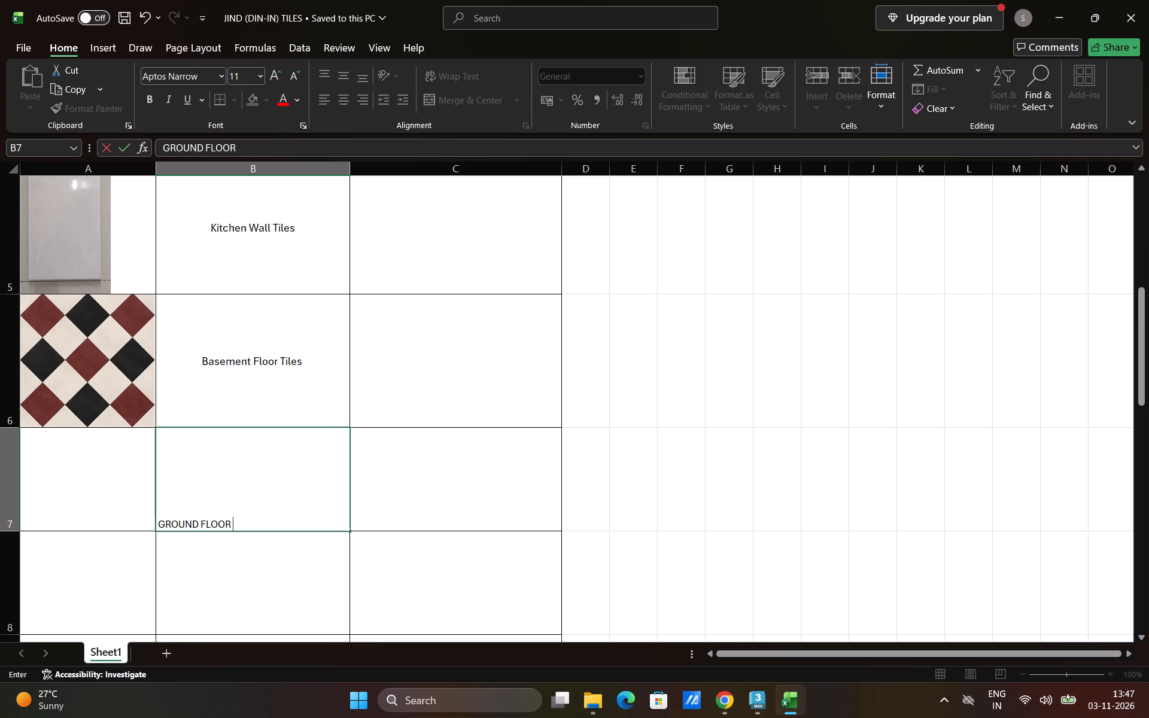
text(TILES)
key(space)
click(203, 584)
Centre the label in cell B7 both vertically and horizontally.
click(263, 492)
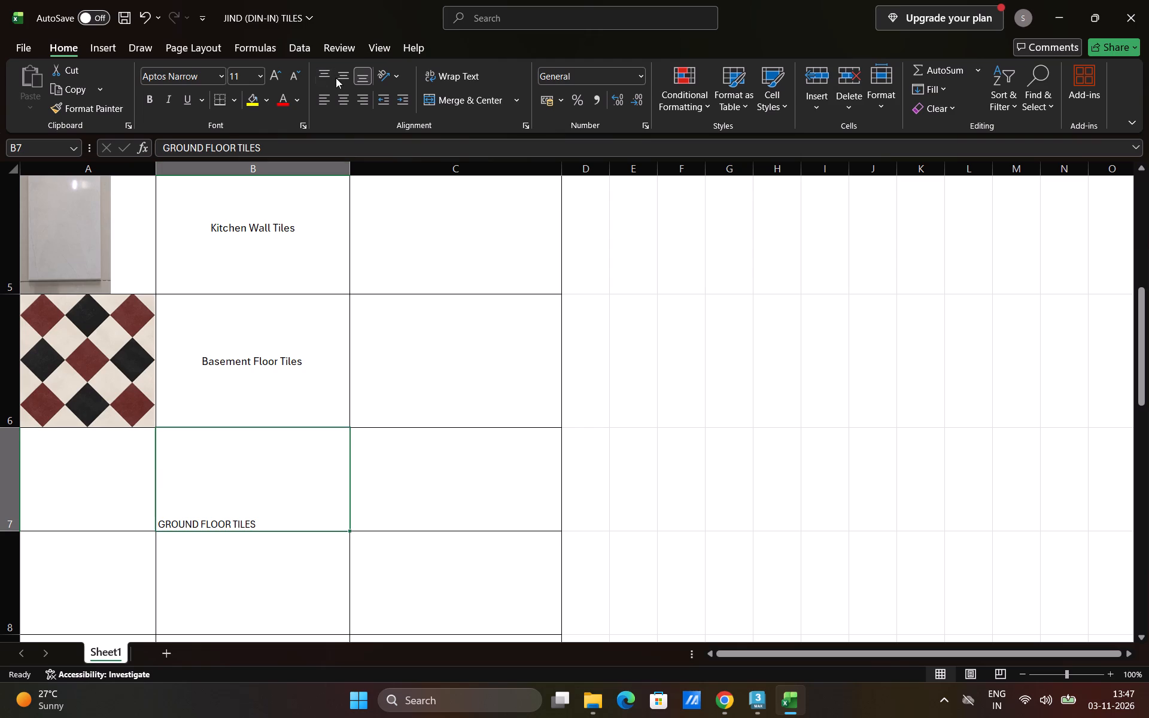
click(337, 78)
click(349, 100)
Insert the black chevron picture "Screenshot (9) - Copy - Copy" from Documents, JIND DINE-IN, MATERIAL into cell A7 and save the workbook.
click(107, 449)
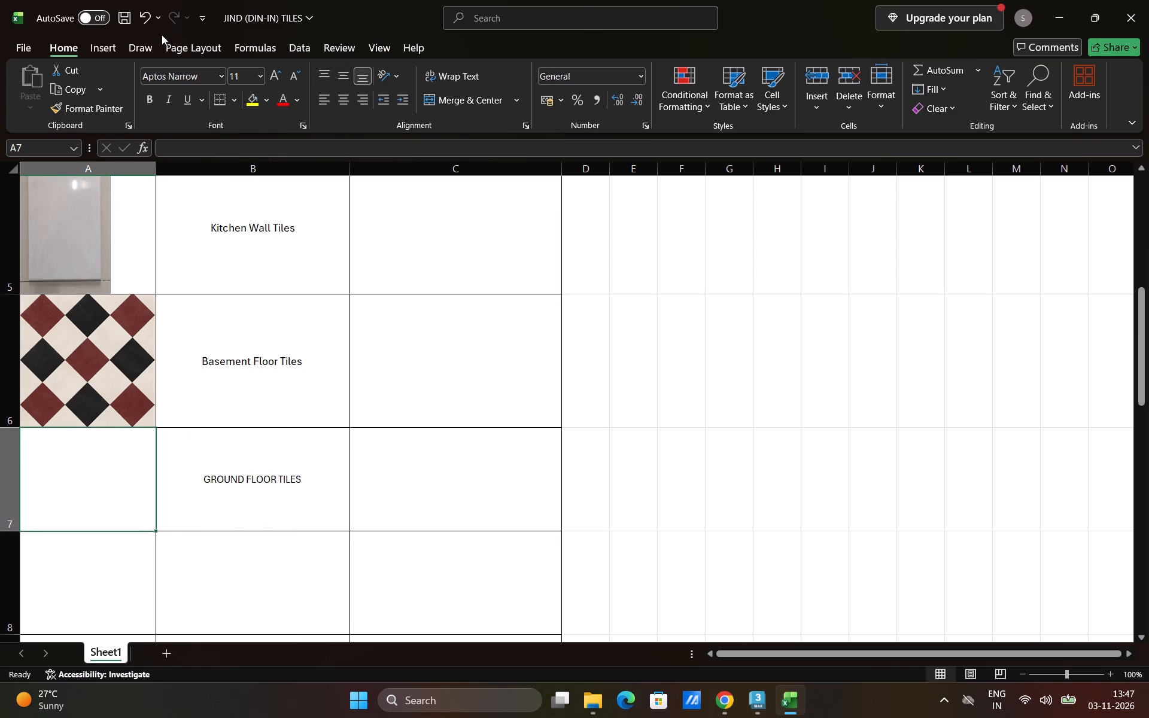
click(112, 45)
click(202, 72)
click(226, 85)
click(339, 115)
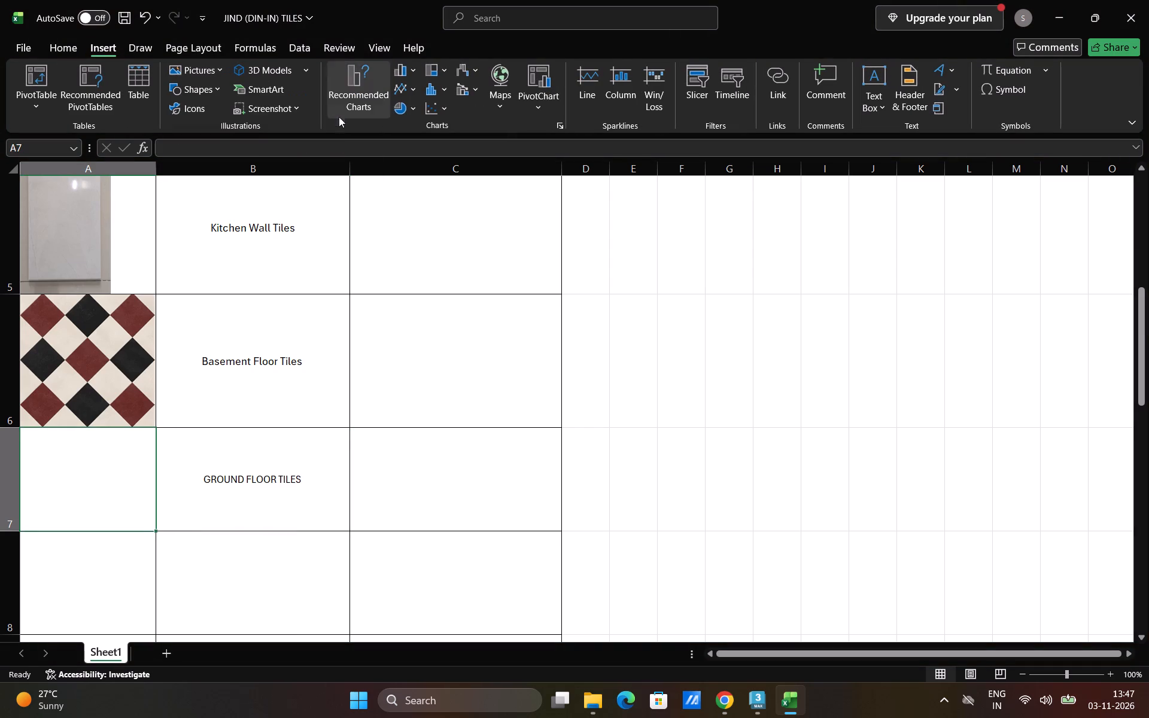
scroll(373, 186, up, 3)
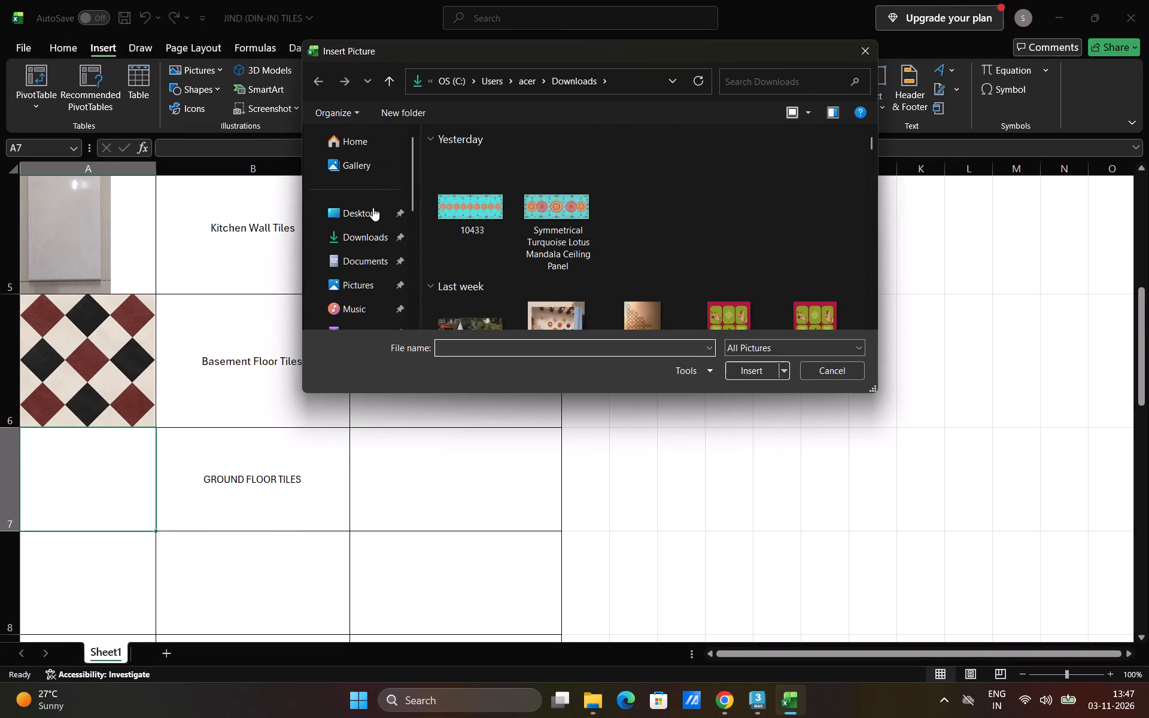
click(375, 273)
click(379, 258)
scroll(536, 171, down, 5)
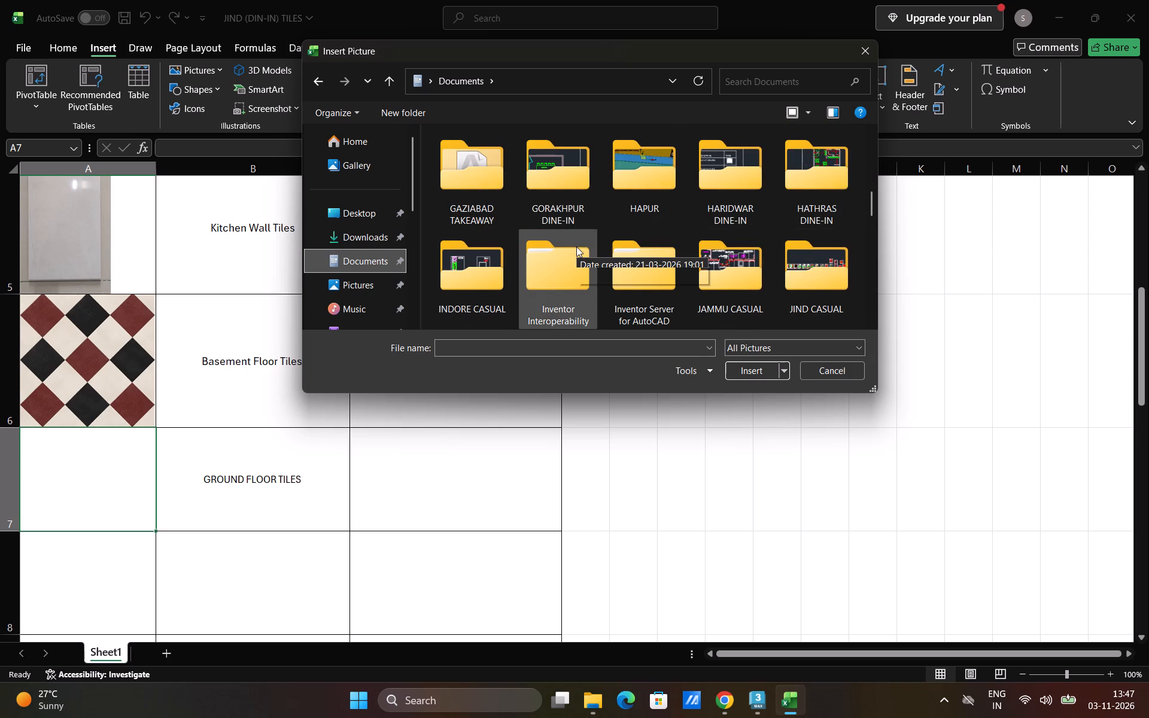
scroll(563, 239, down, 2)
double_click(473, 185)
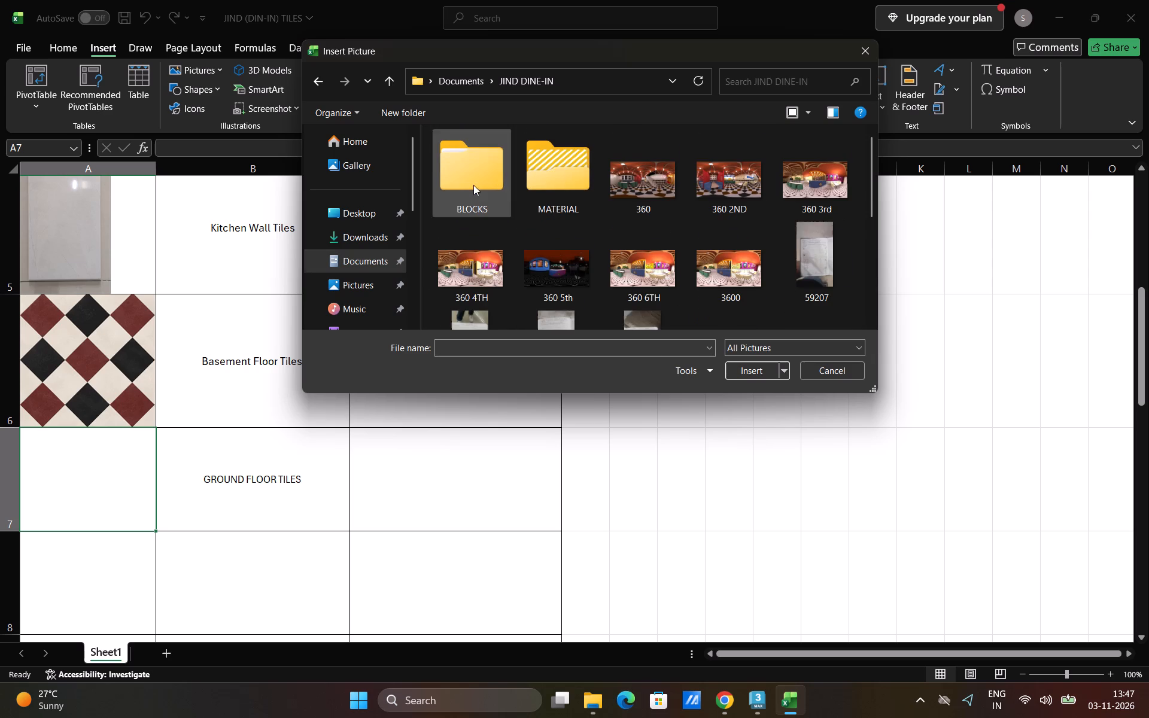
double_click(539, 183)
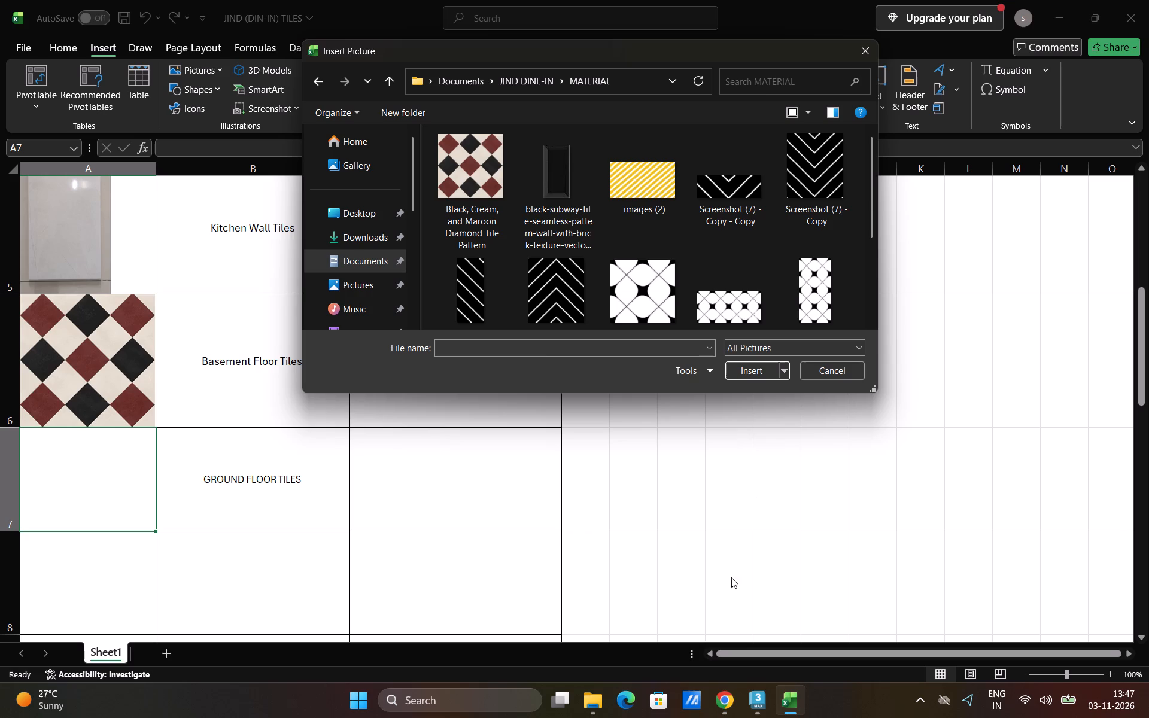
click(723, 705)
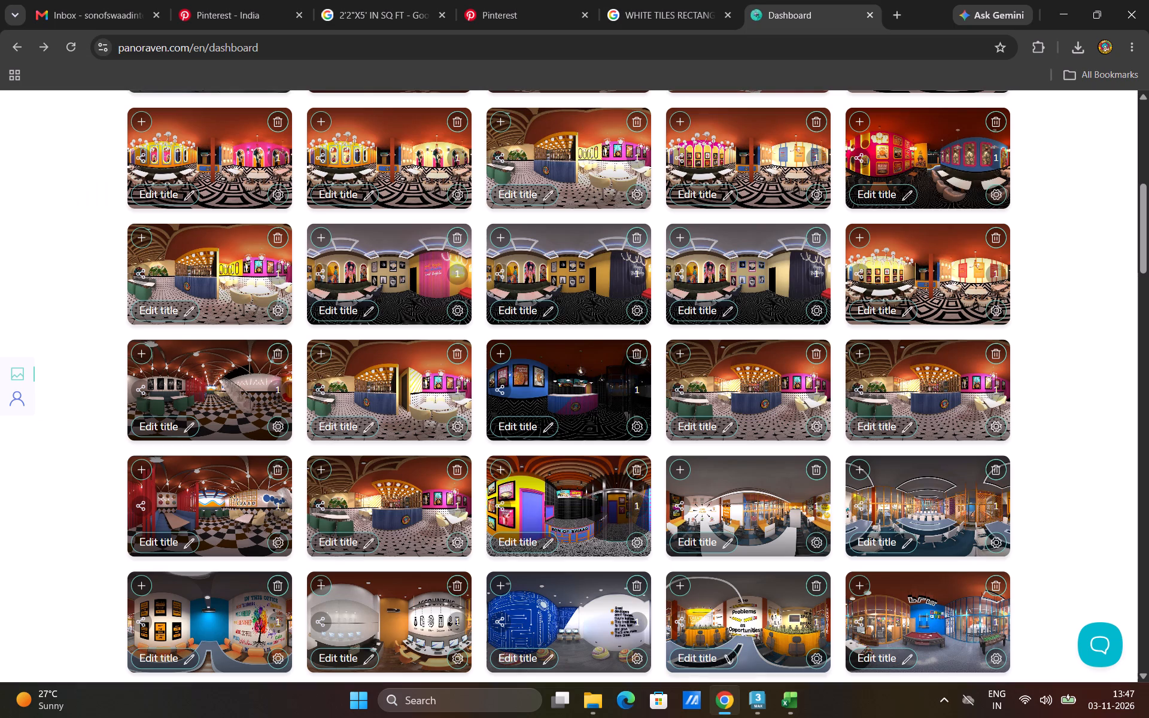
click(780, 717)
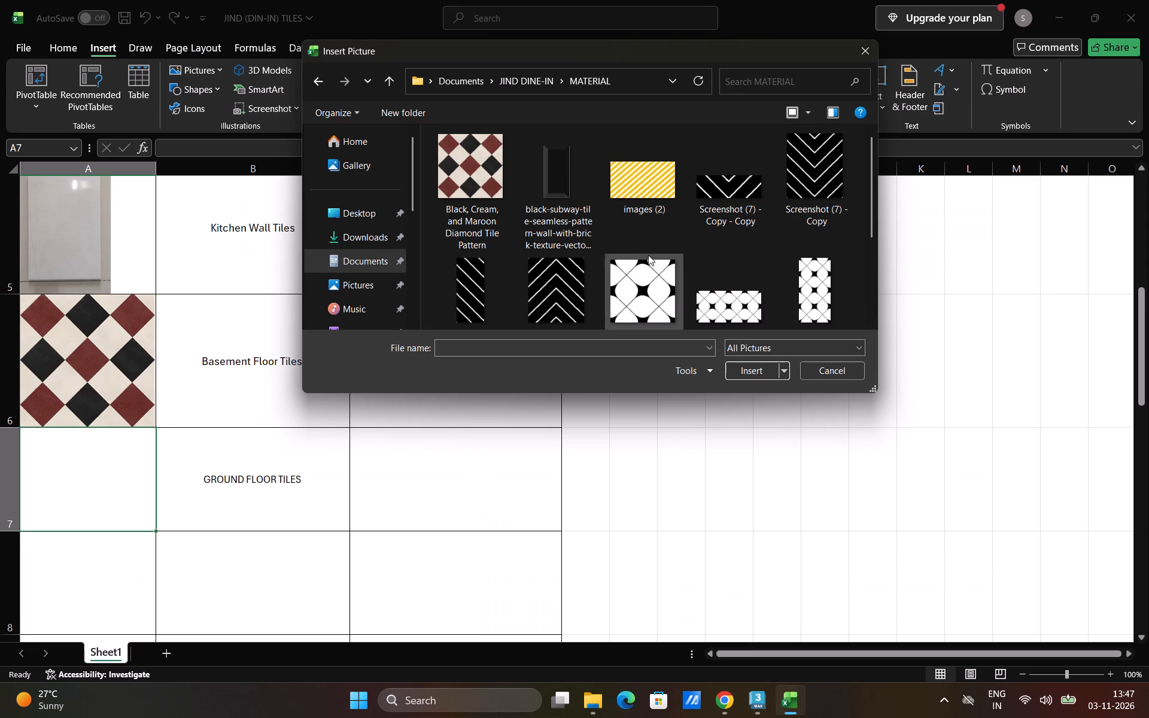
scroll(567, 245, down, 1)
click(566, 245)
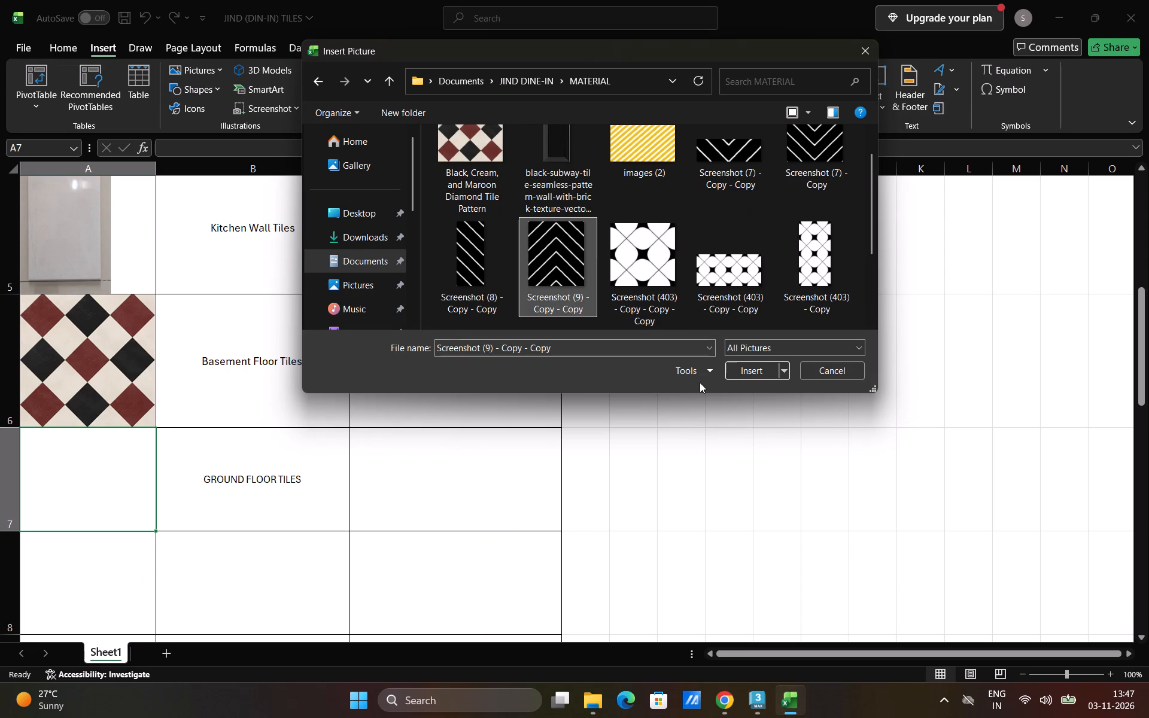
click(745, 375)
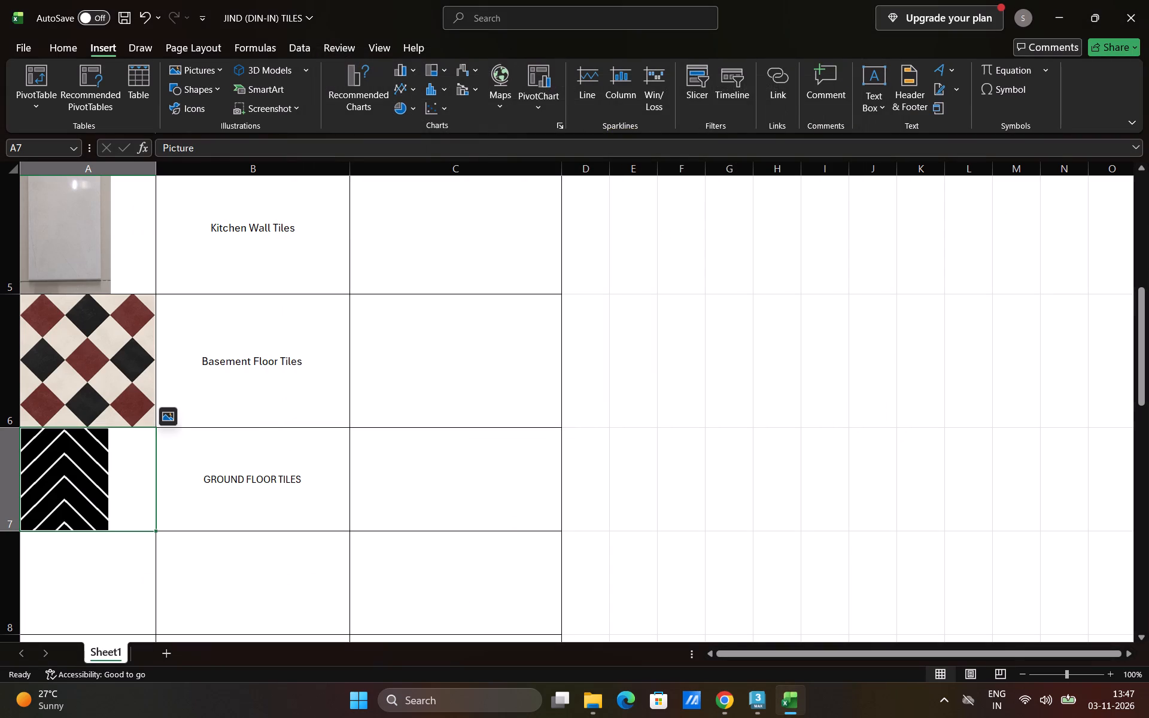
key(ctrl+s)
Narrow column C of the tiles table to about half its width and save the workbook.
scroll(242, 492, up, 7)
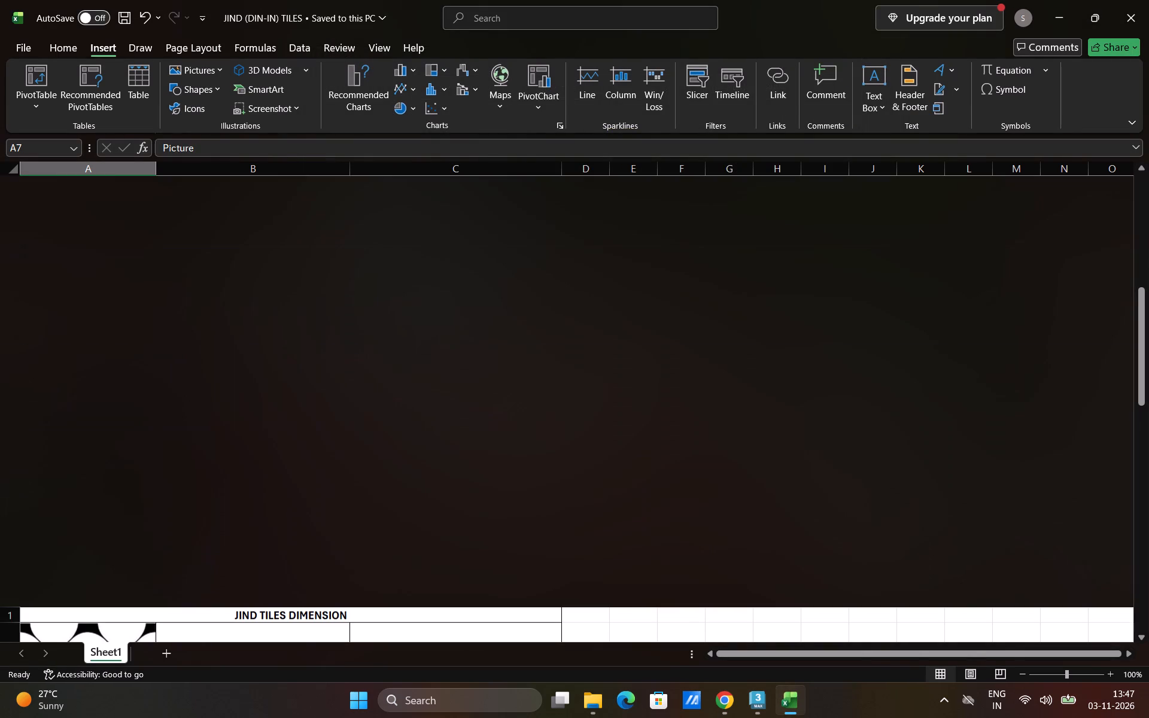
click(247, 387)
click(406, 294)
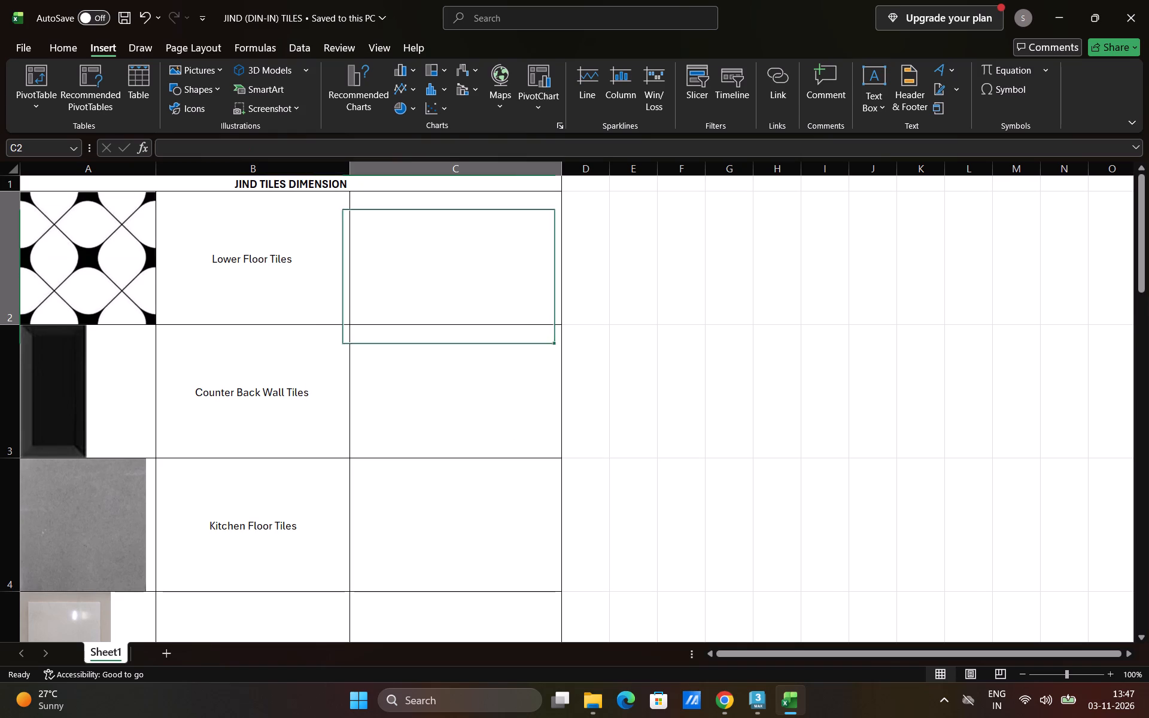
drag(563, 169, 506, 170)
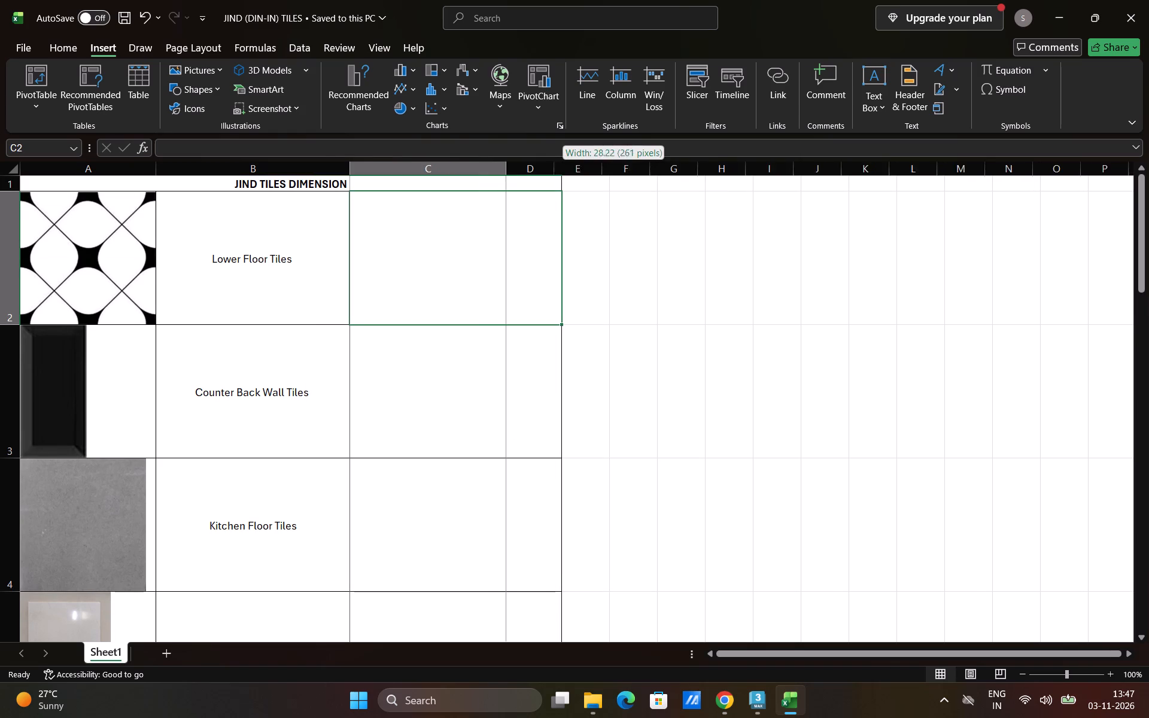
drag(506, 170, 456, 180)
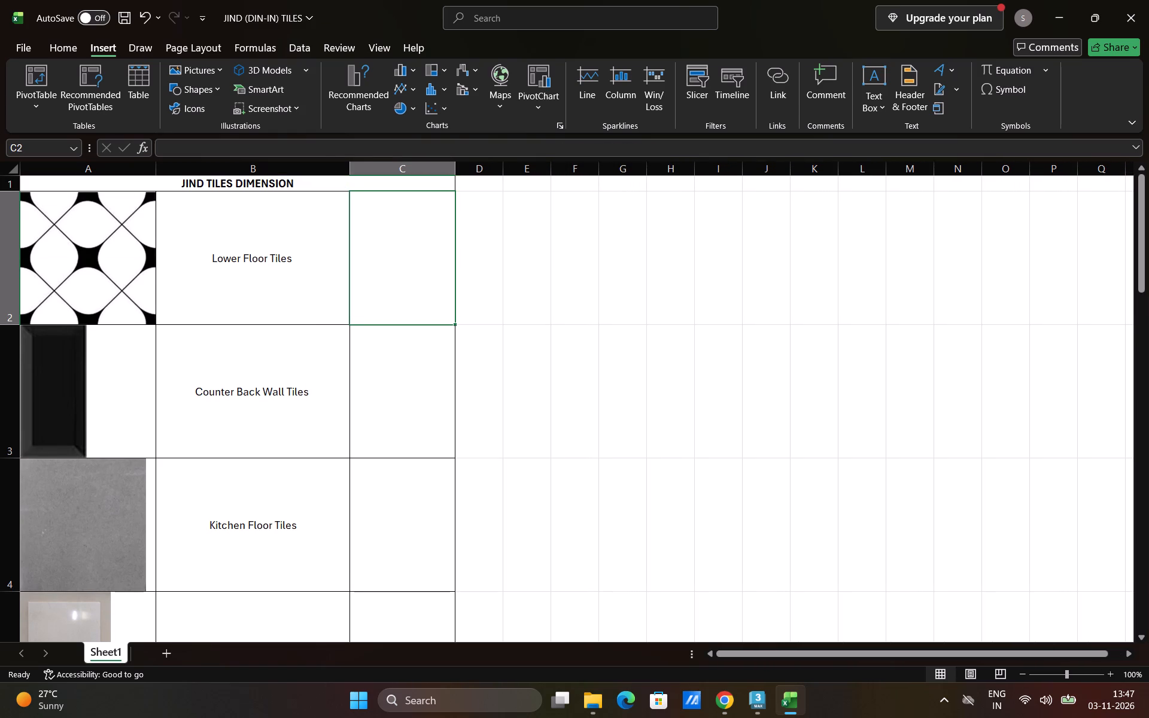
key(ctrl+s)
Set the font size of the title "JIND TILES DIMENSION" to 14 and save the workbook.
click(316, 252)
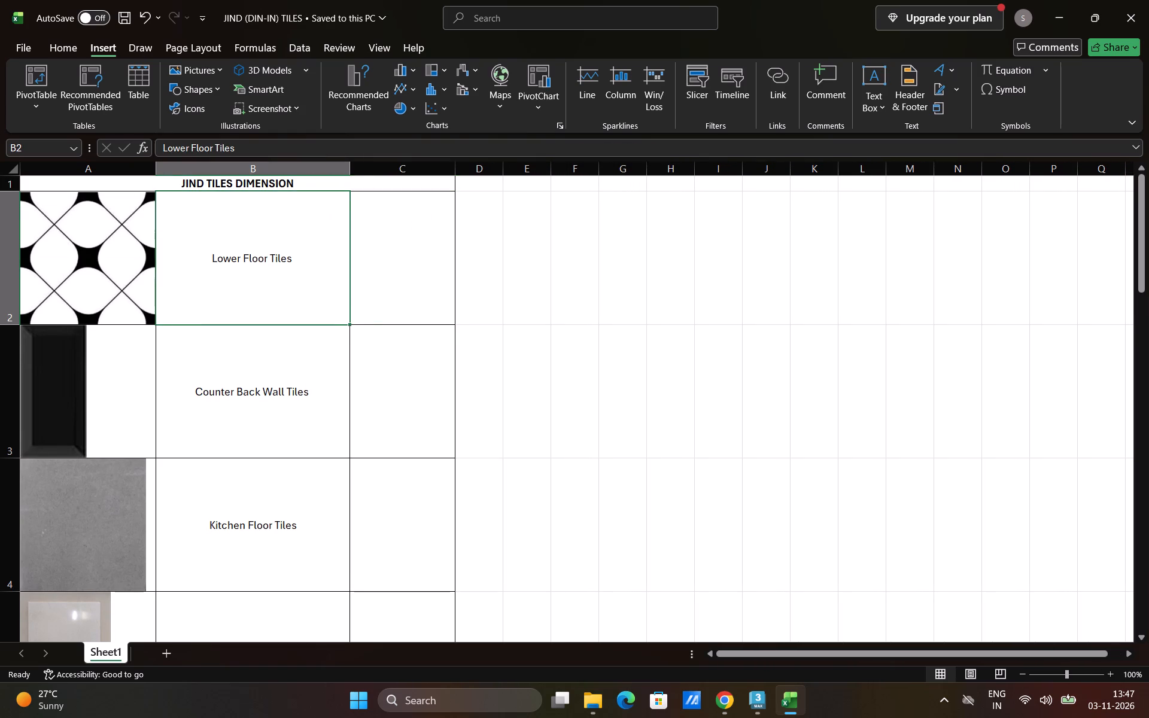
click(394, 255)
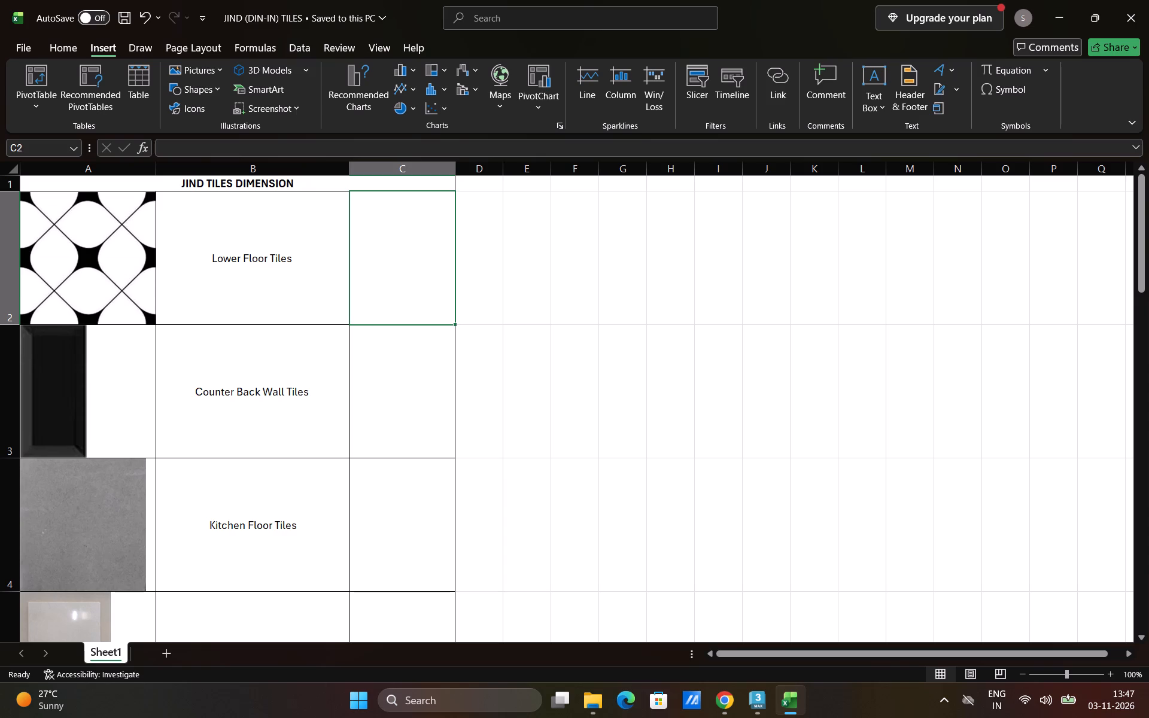
click(293, 186)
click(63, 41)
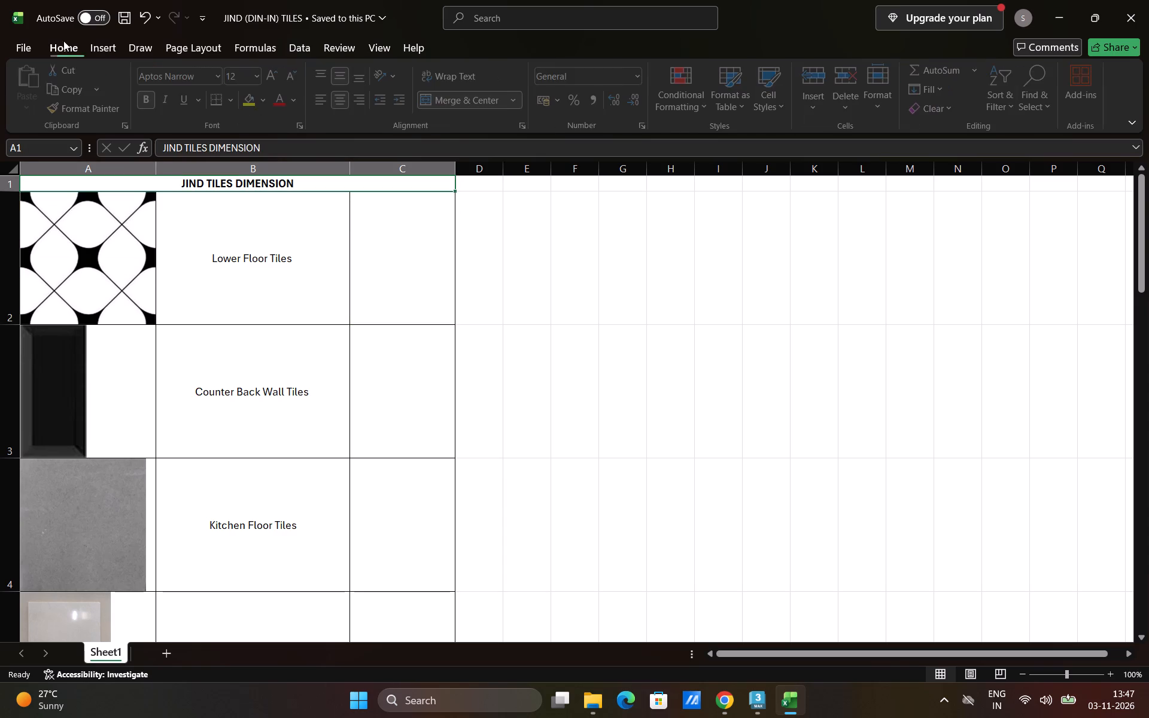
click(257, 77)
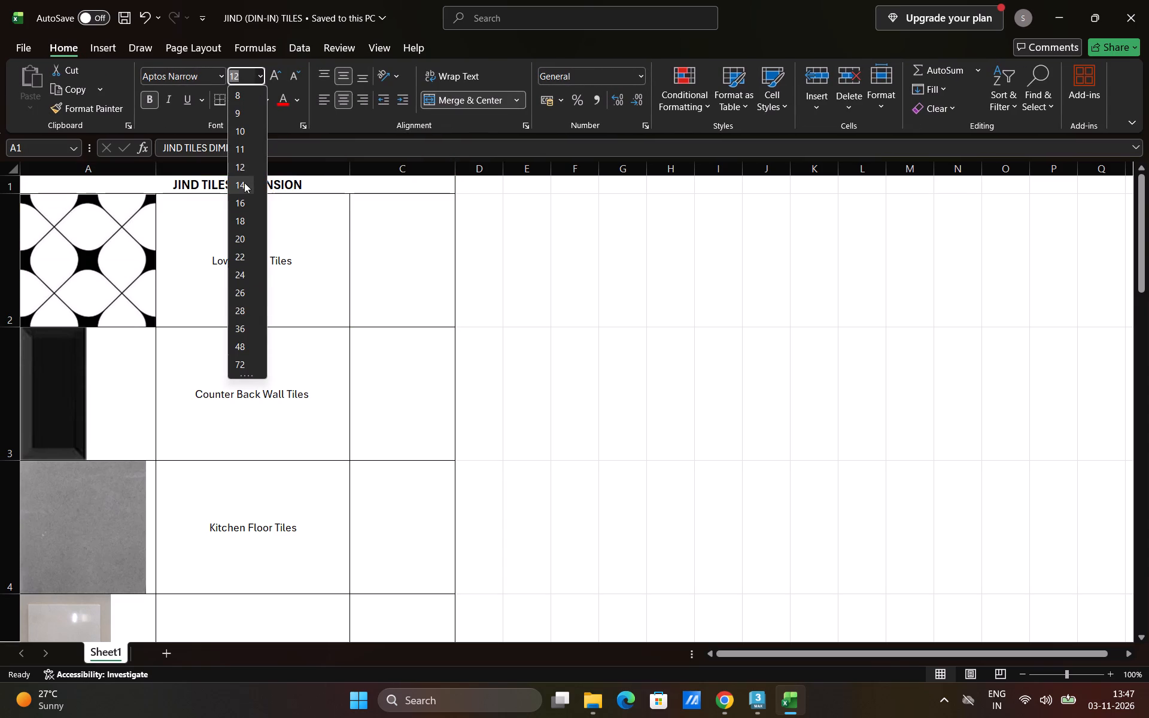
click(244, 182)
click(238, 219)
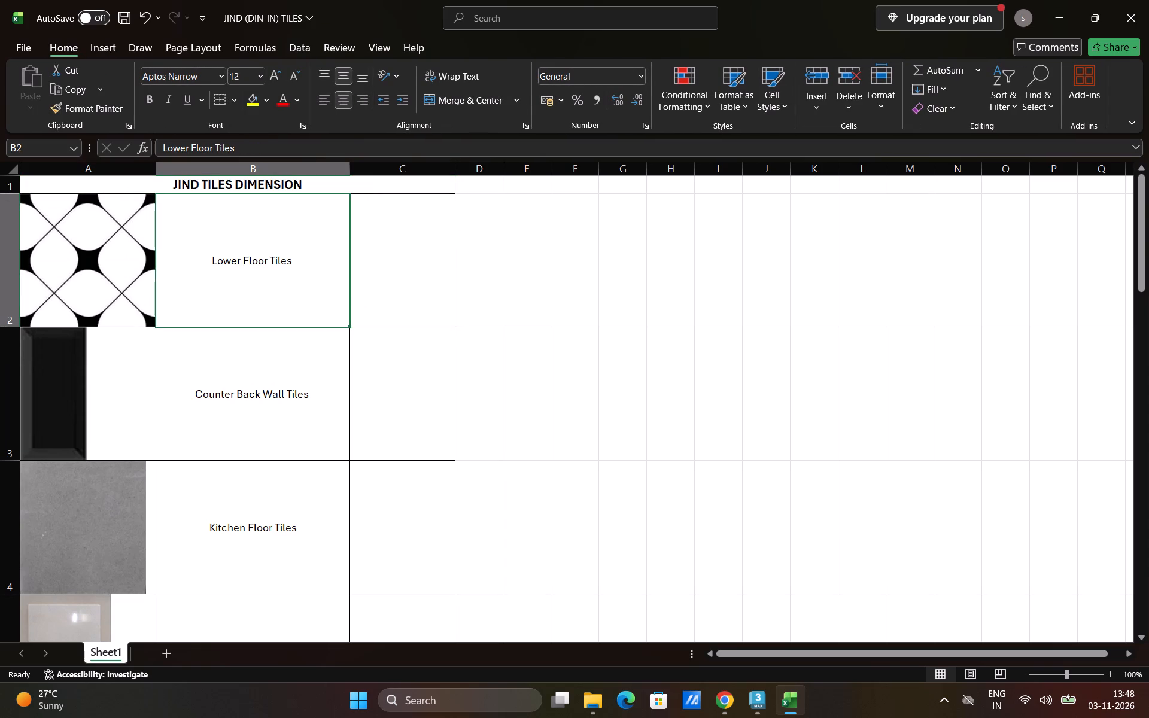
key(ctrl+s)
Widen columns D through H equally to nearly twice their width, slightly narrower than column C.
click(354, 246)
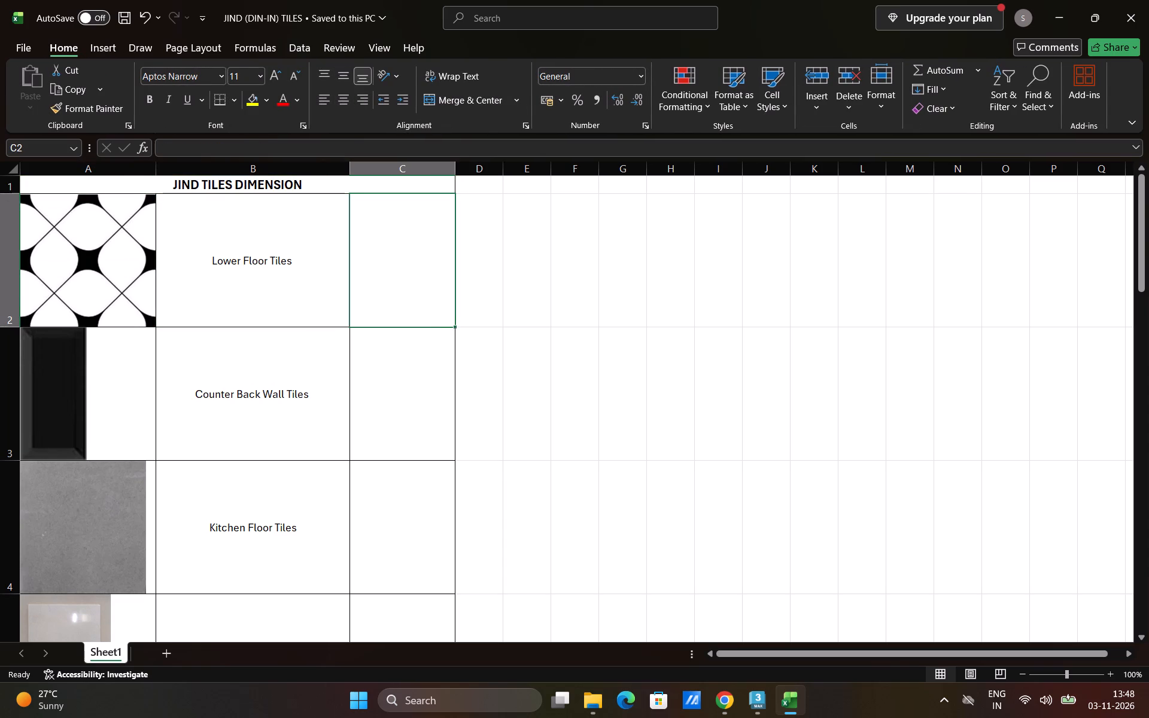
drag(481, 170, 664, 174)
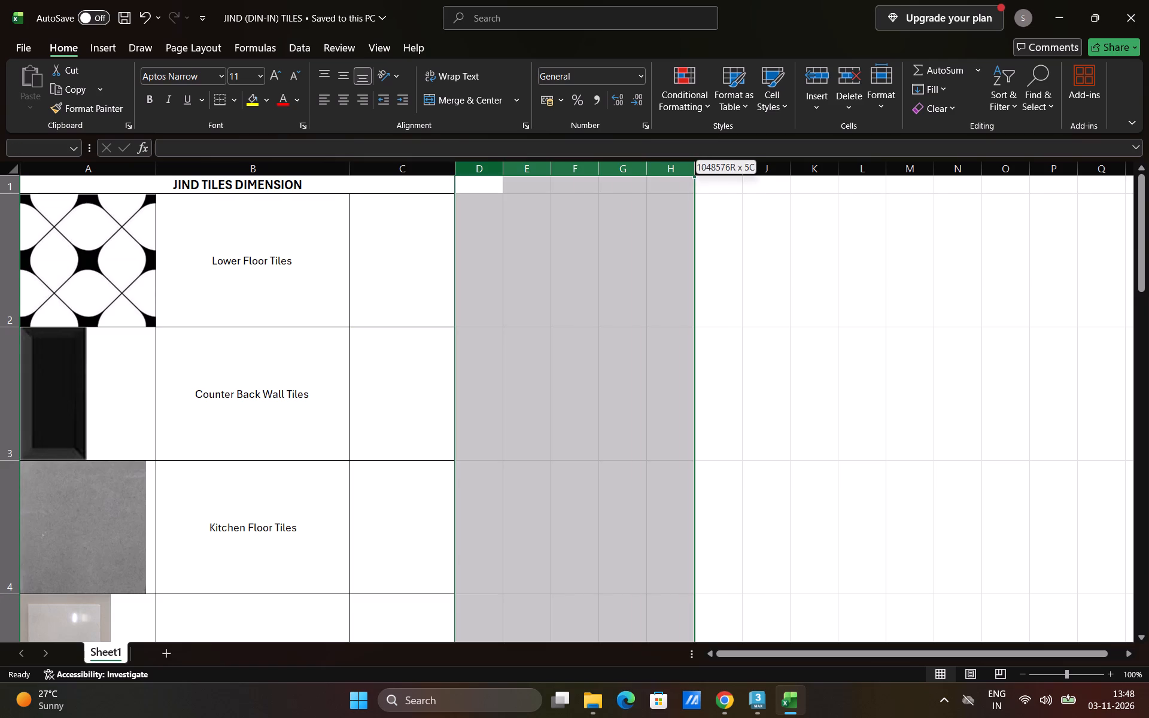
drag(664, 174, 665, 174)
drag(503, 170, 529, 176)
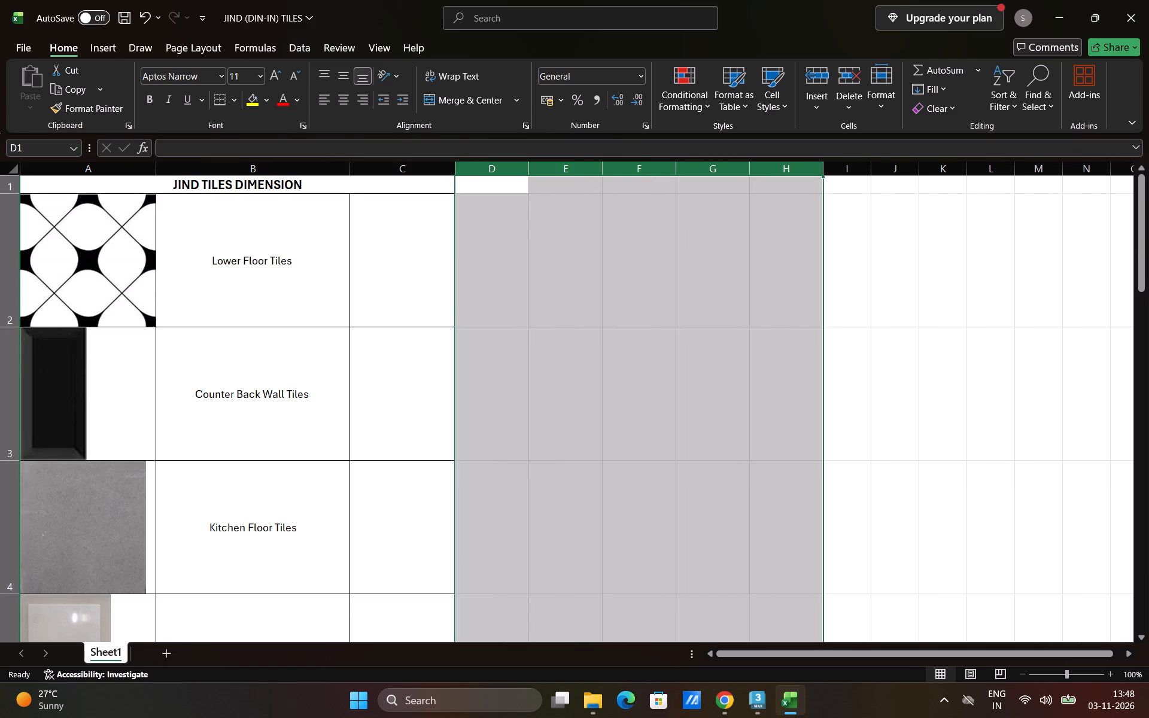
drag(533, 165, 544, 166)
click(516, 230)
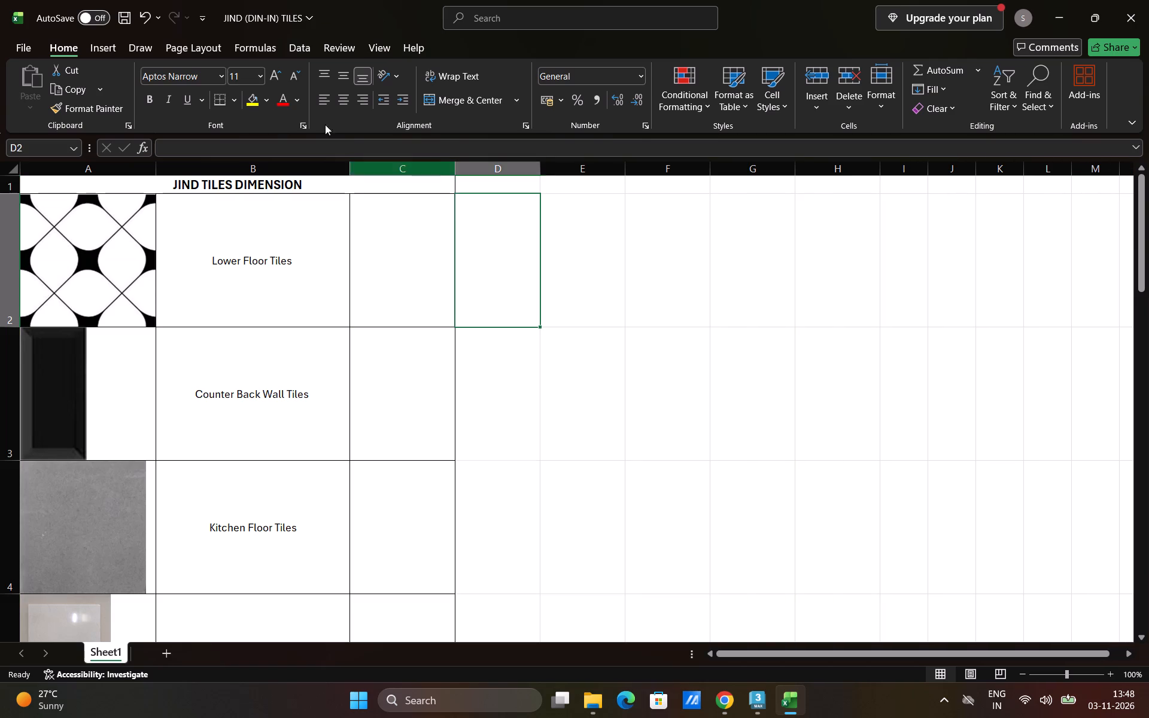
Draw borders around each cell of columns D to H in the title row and the Lower Floor Tiles row.
click(97, 54)
click(197, 77)
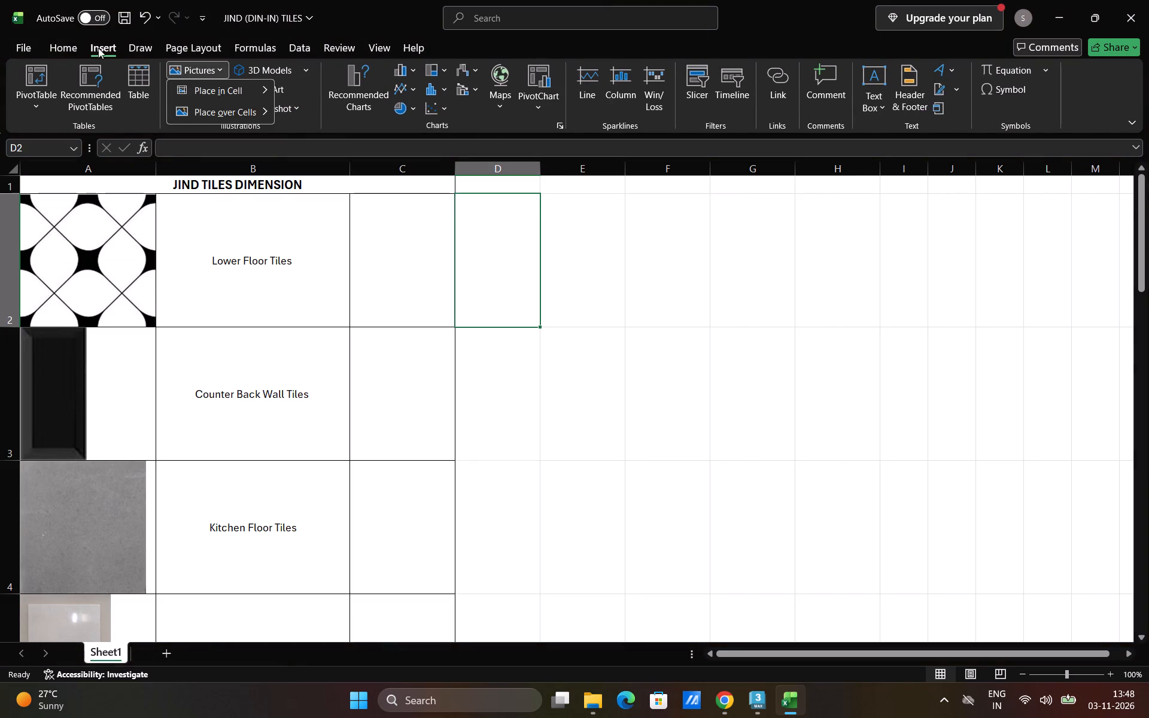
click(60, 48)
click(224, 95)
click(231, 98)
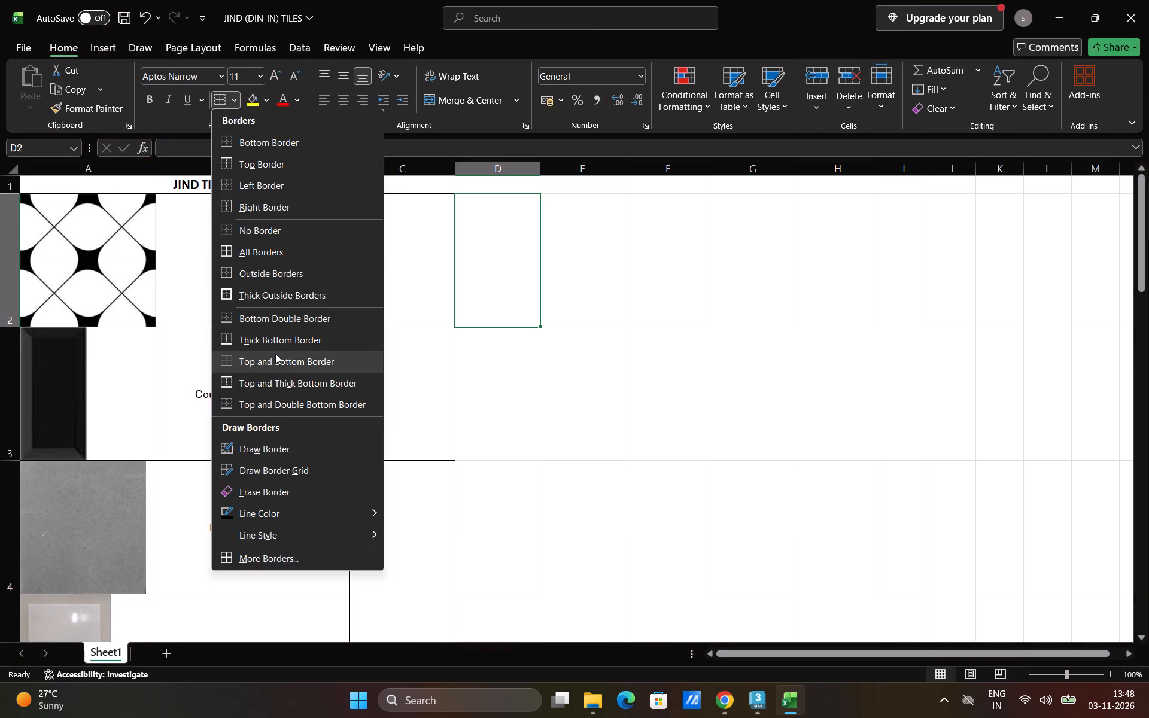
click(295, 438)
click(297, 444)
drag(494, 184, 554, 195)
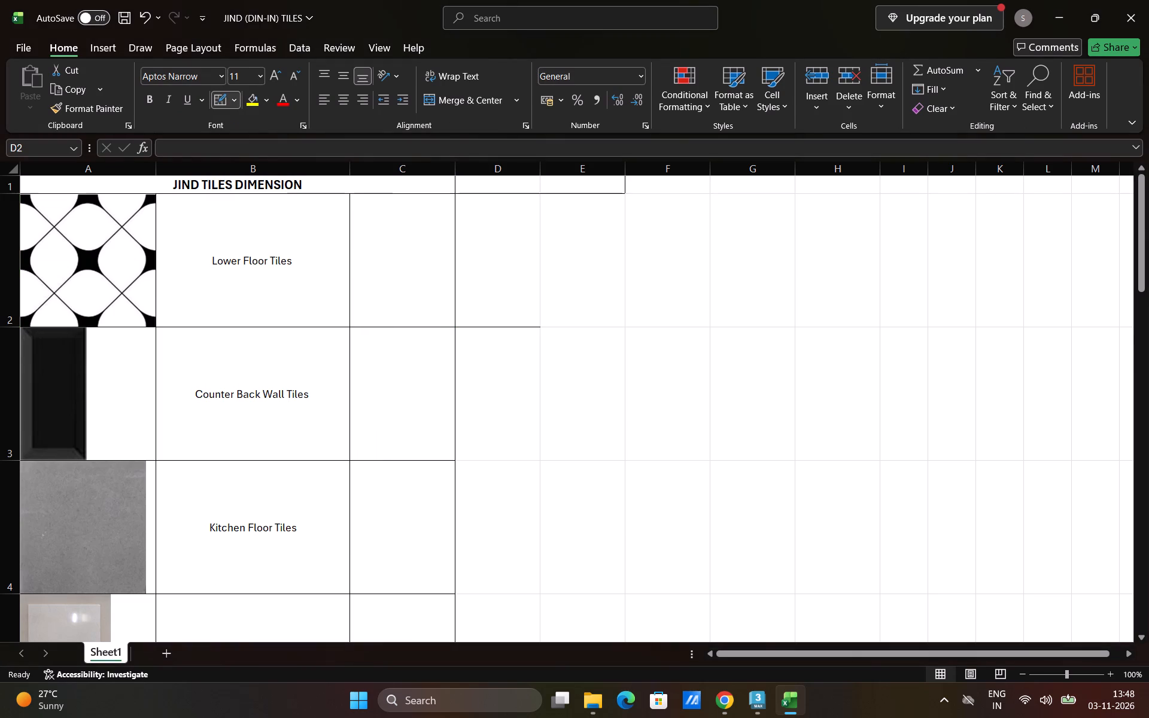
drag(554, 195, 791, 191)
drag(810, 187, 838, 190)
drag(852, 230, 840, 239)
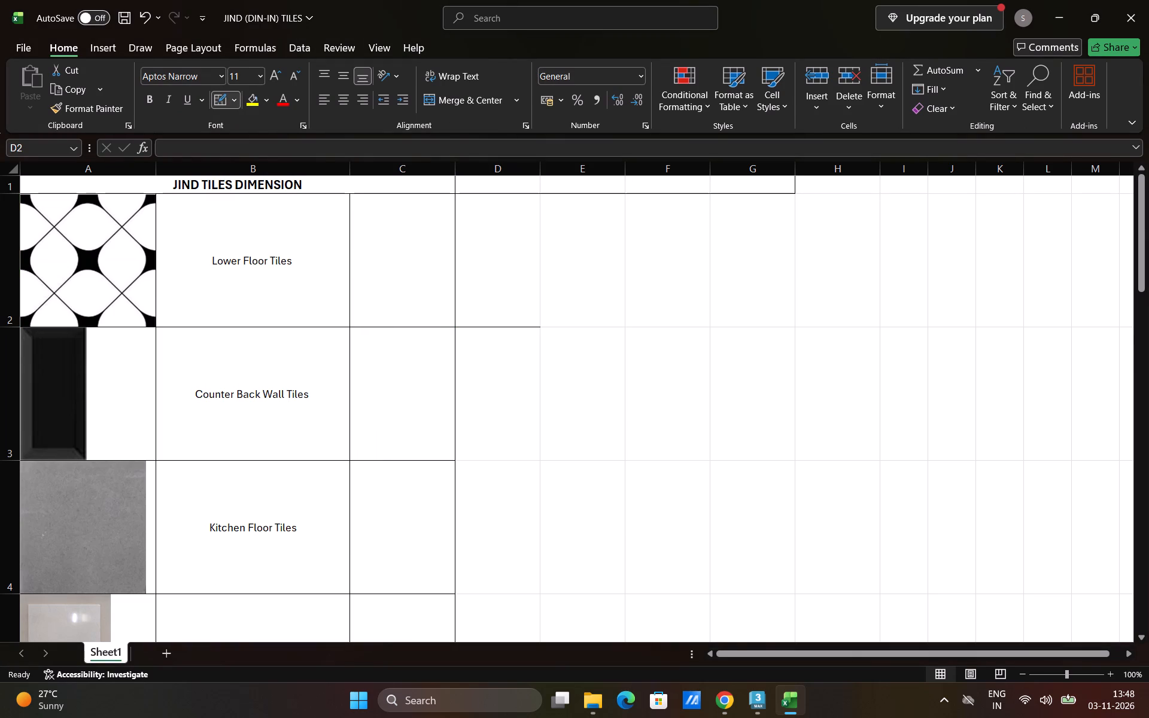
drag(840, 239, 491, 241)
drag(516, 209, 552, 320)
drag(646, 177, 683, 283)
drag(812, 191, 833, 287)
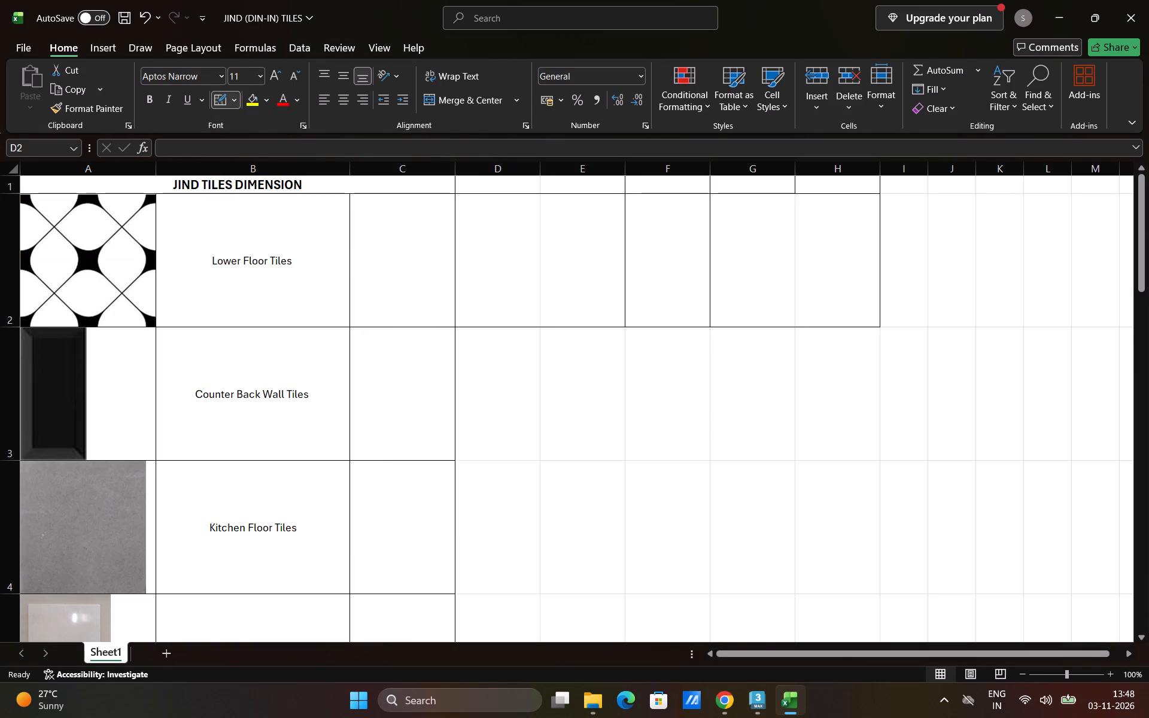
drag(551, 185, 550, 287)
Draw borders around each cell of columns D to H in the Counter Back Wall Tiles and Kitchen Floor Tiles rows.
scroll(669, 324, down, 1)
drag(859, 292, 850, 307)
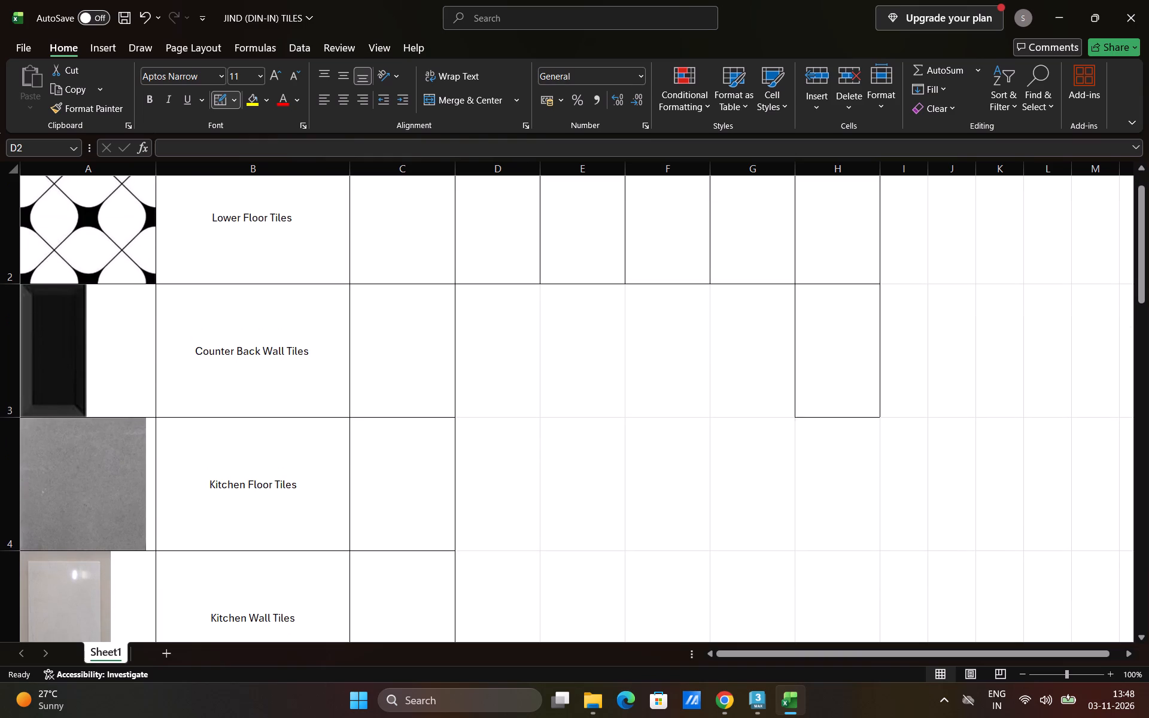
drag(850, 307, 479, 497)
drag(491, 349, 839, 348)
drag(821, 312, 702, 476)
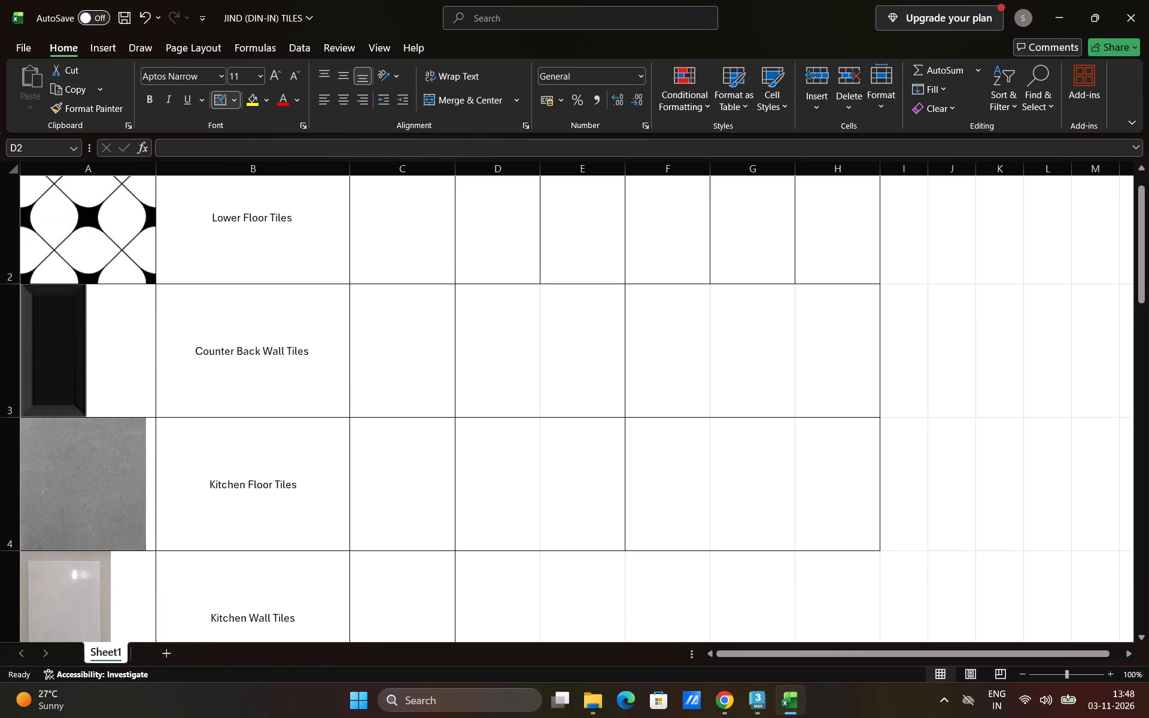
drag(702, 476, 697, 485)
drag(755, 317, 788, 452)
drag(826, 398, 788, 460)
drag(565, 277, 572, 477)
Draw borders around each cell of columns D to H in the Kitchen Wall Tiles and Basement Floor Tiles rows.
scroll(588, 405, down, 6)
drag(577, 306, 583, 444)
drag(691, 343, 696, 468)
drag(817, 342, 826, 457)
drag(840, 337, 785, 485)
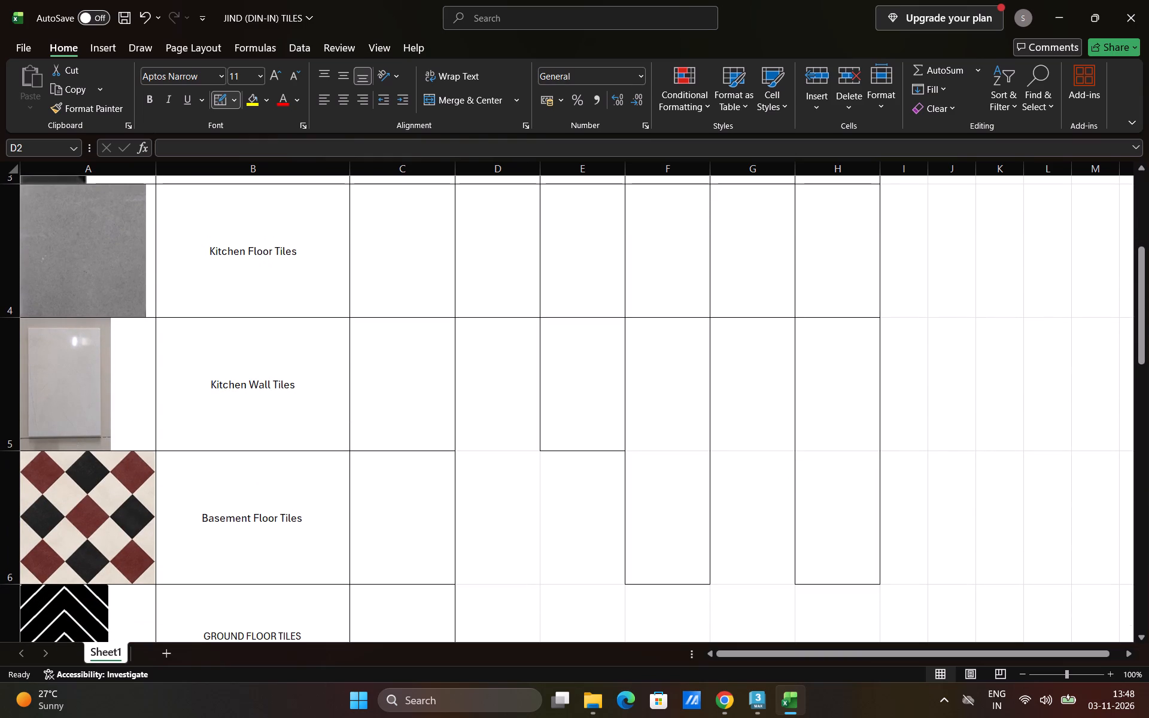
drag(779, 396, 774, 541)
drag(817, 429, 521, 430)
drag(551, 490, 558, 518)
drag(546, 418, 533, 485)
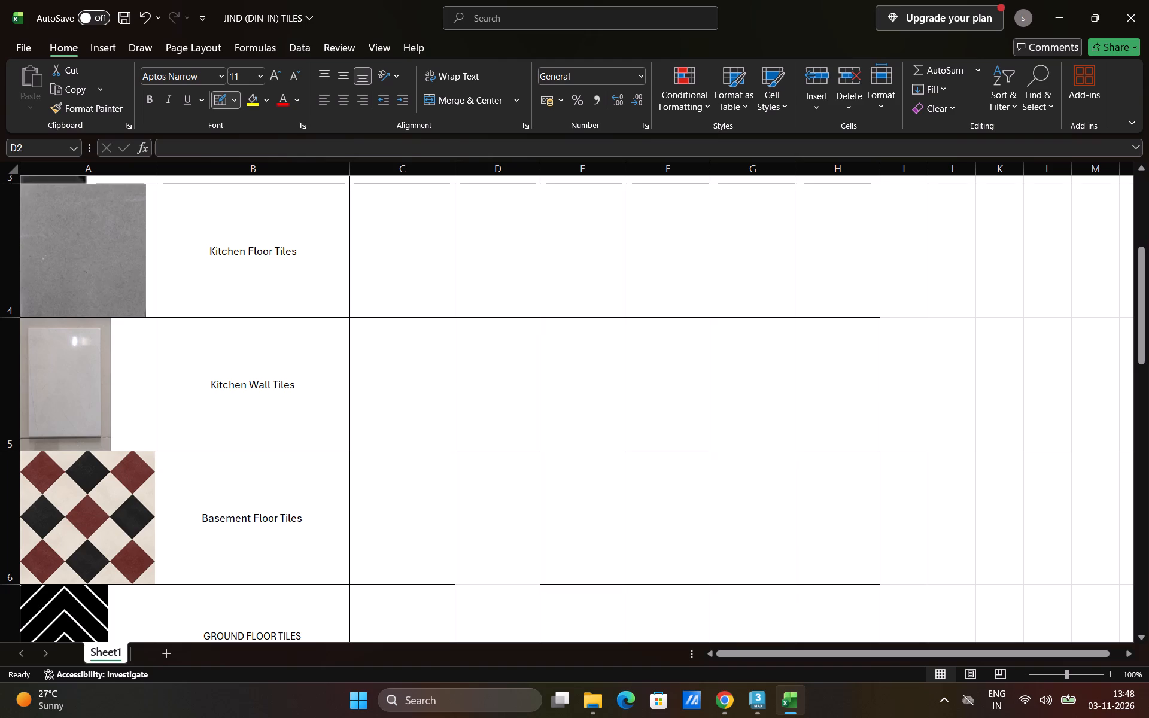
drag(504, 422, 528, 544)
Draw borders around each cell of columns D to H in the GROUND FLOOR TILES row and the empty row 8.
scroll(573, 379, down, 5)
drag(561, 351, 530, 515)
drag(501, 376, 505, 534)
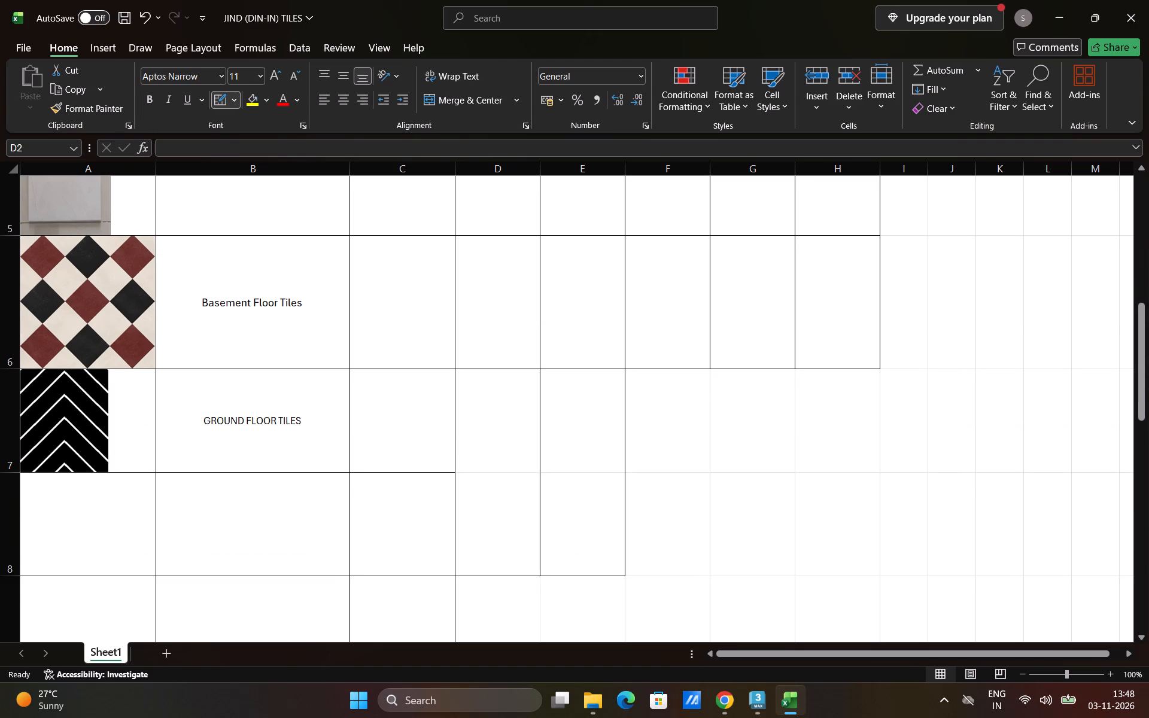
drag(505, 534, 508, 536)
drag(586, 428, 522, 468)
drag(680, 352, 670, 499)
drag(822, 381, 816, 518)
drag(786, 424, 785, 438)
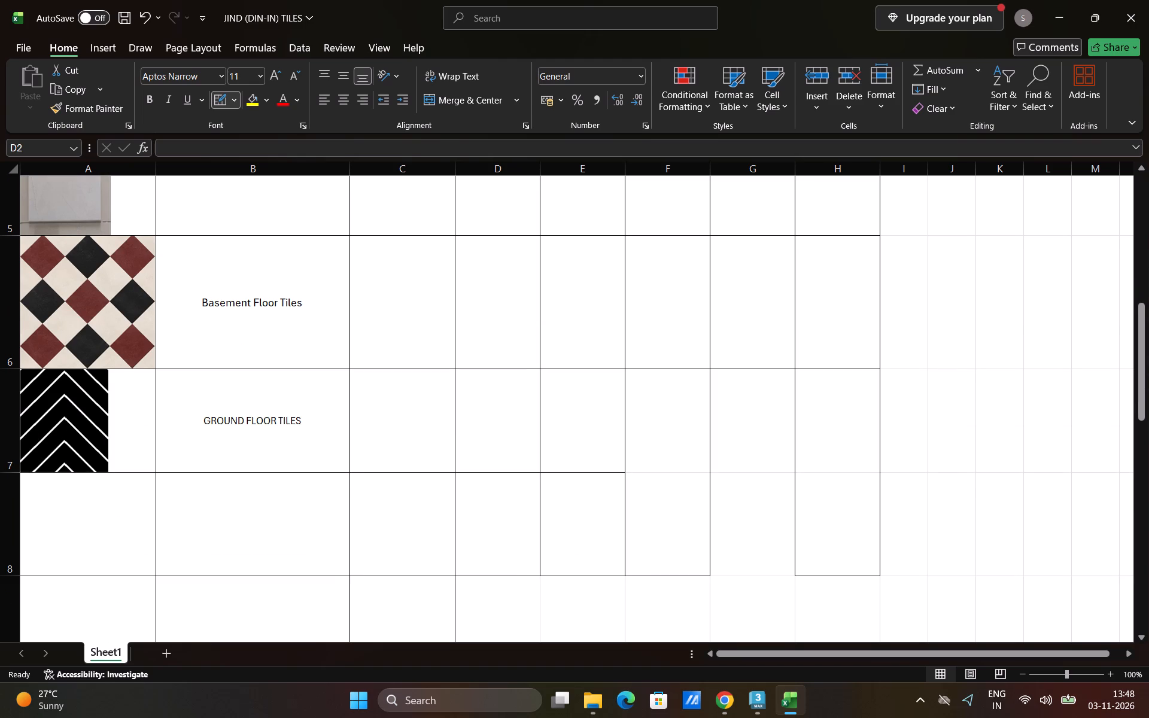
drag(785, 438, 661, 468)
drag(815, 422, 754, 496)
drag(753, 485, 712, 488)
drag(814, 452, 662, 433)
Draw borders around each cell of columns D to H in row 9, finish border drawing and save the workbook.
scroll(588, 410, down, 3)
drag(831, 401, 467, 477)
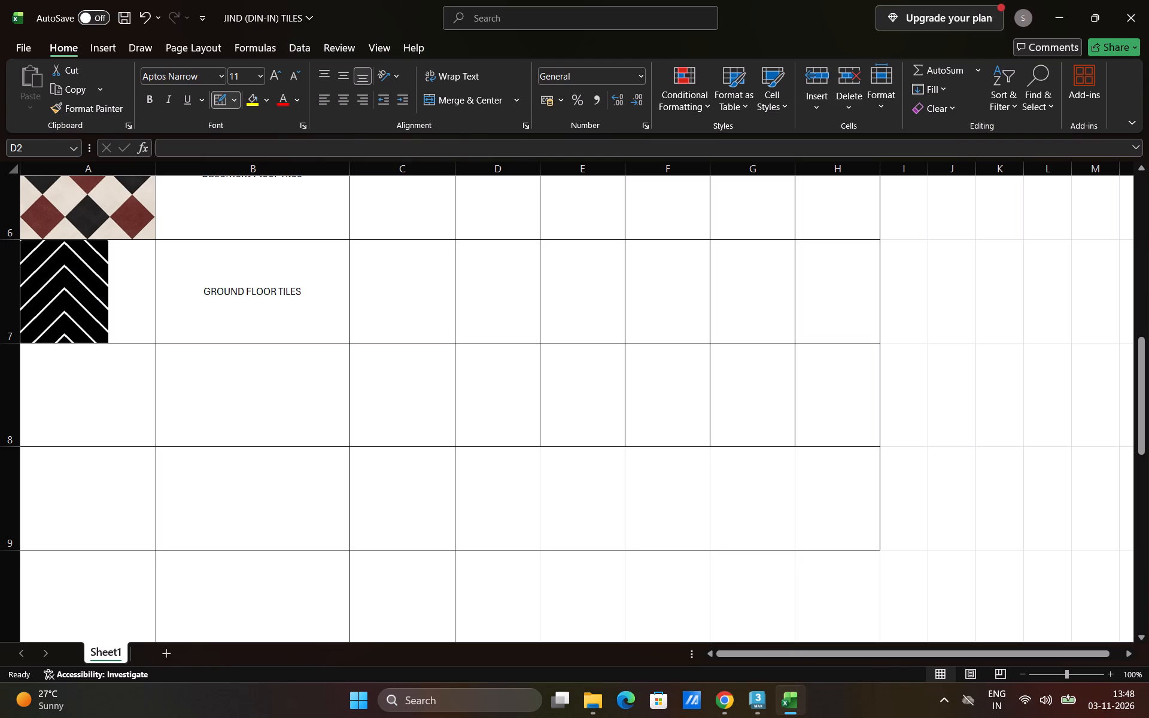
drag(467, 477, 416, 461)
drag(564, 430, 555, 501)
drag(724, 443, 727, 488)
drag(805, 425, 802, 466)
key(Escape)
key(ctrl+s)
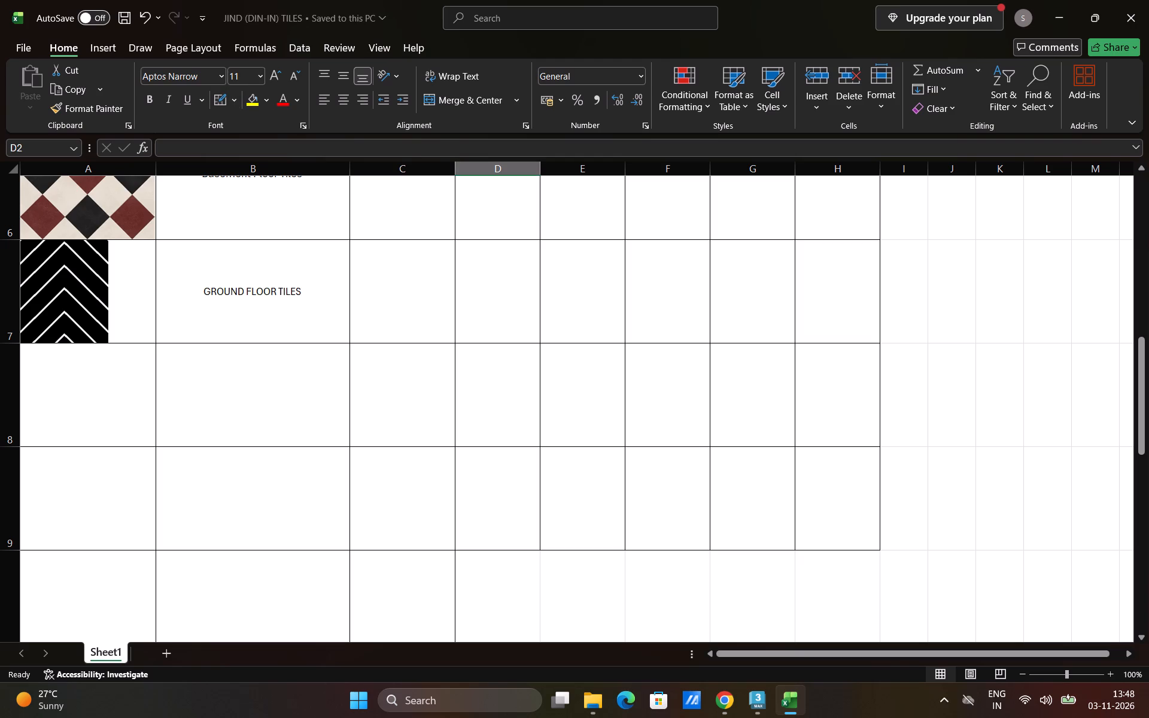
Narrow column C of the tiles table very slightly and save the workbook.
scroll(427, 315, up, 6)
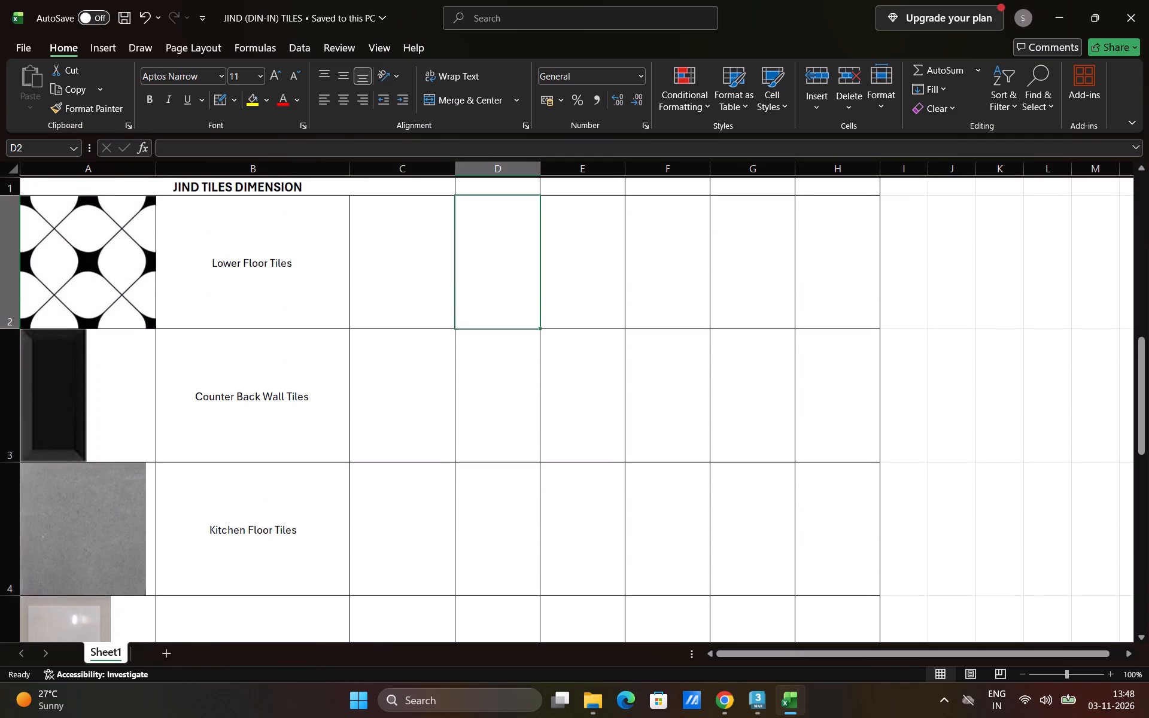
click(403, 266)
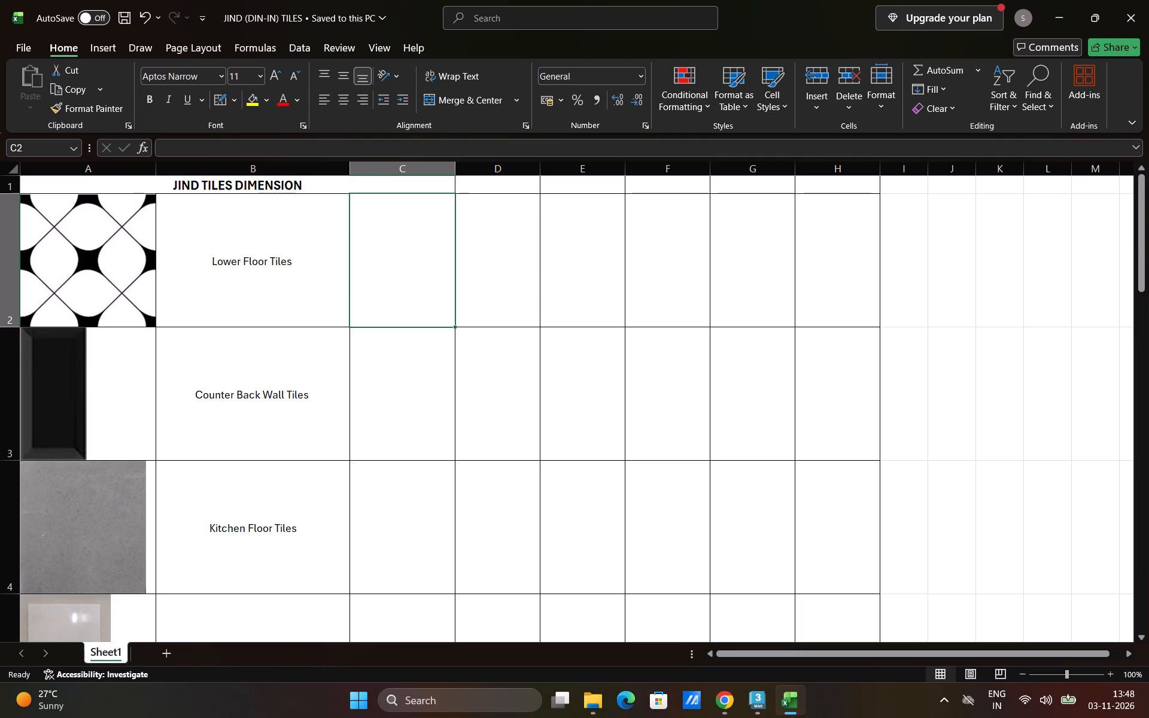
drag(454, 172, 449, 174)
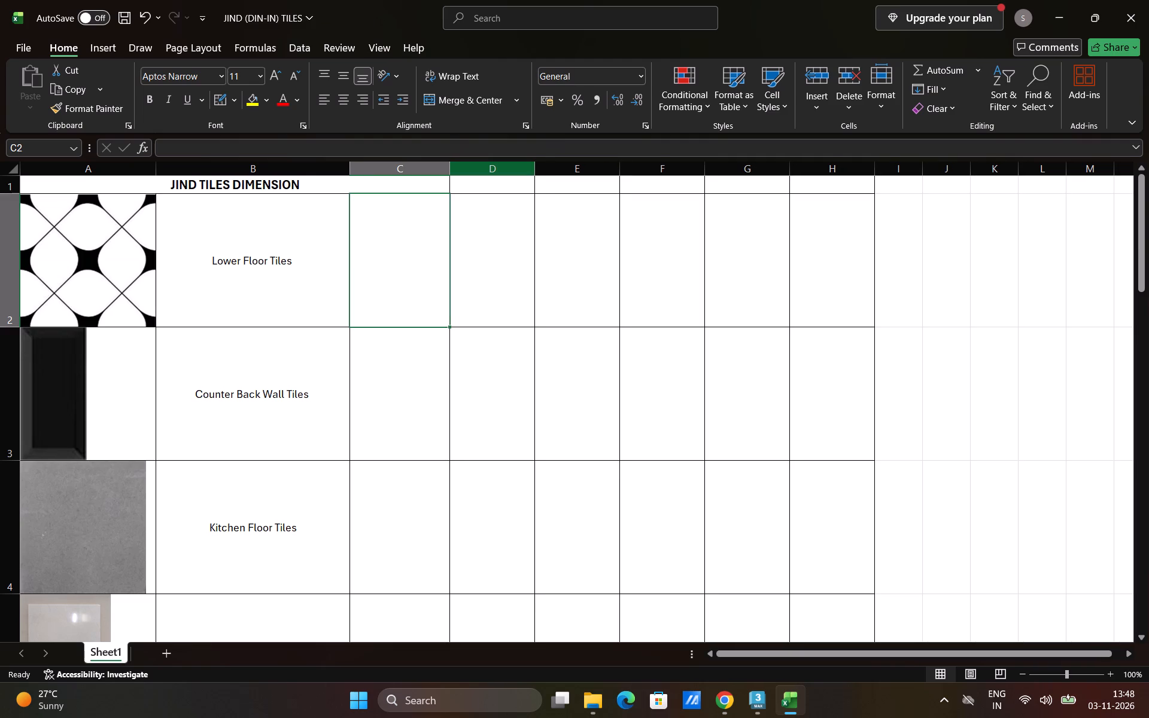
click(429, 234)
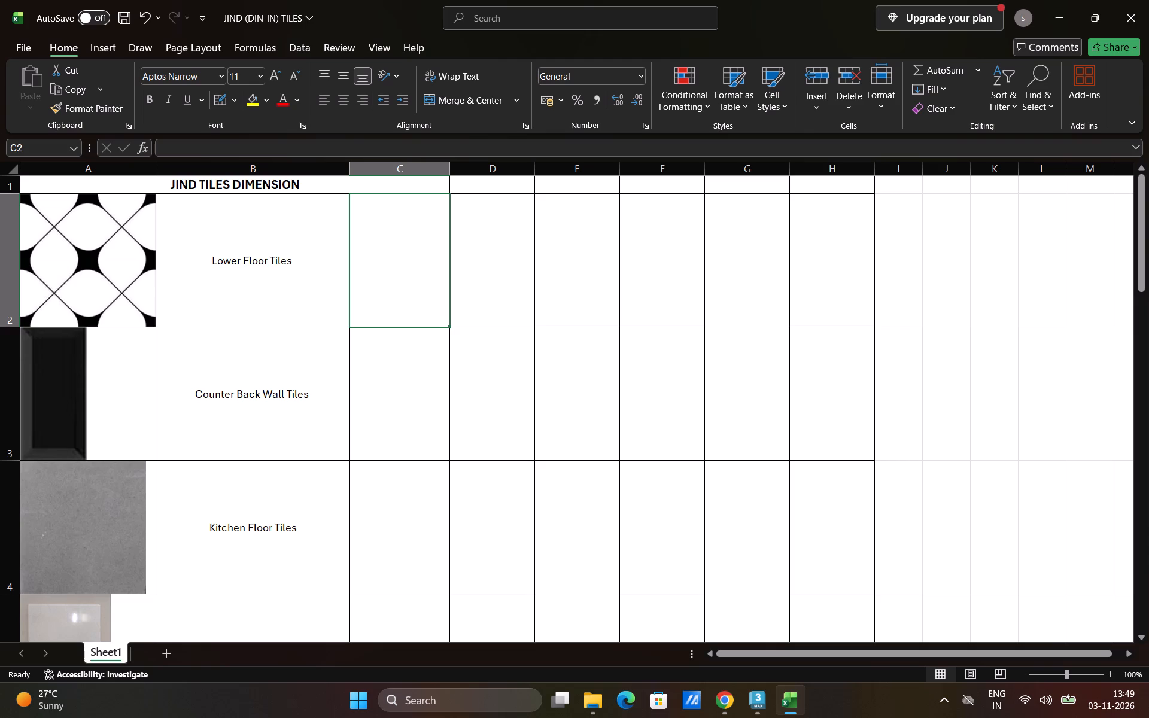
drag(187, 182, 189, 182)
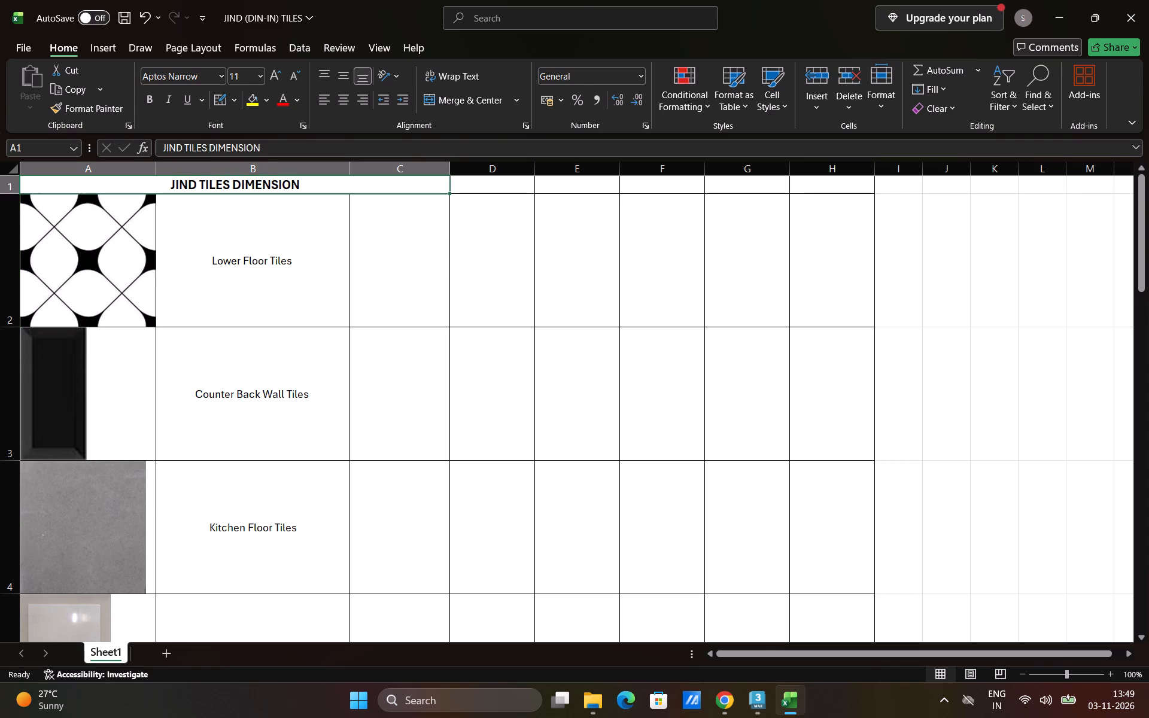
drag(189, 182, 285, 180)
click(353, 241)
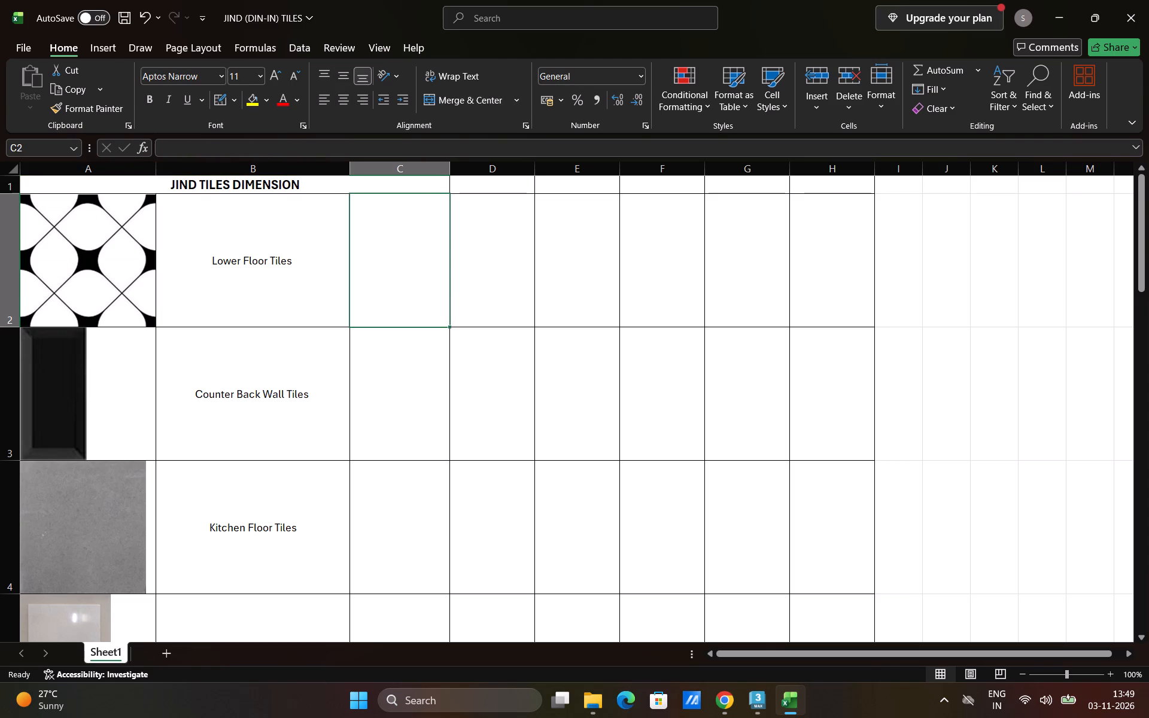
click(395, 261)
click(388, 208)
key(ctrl+s)
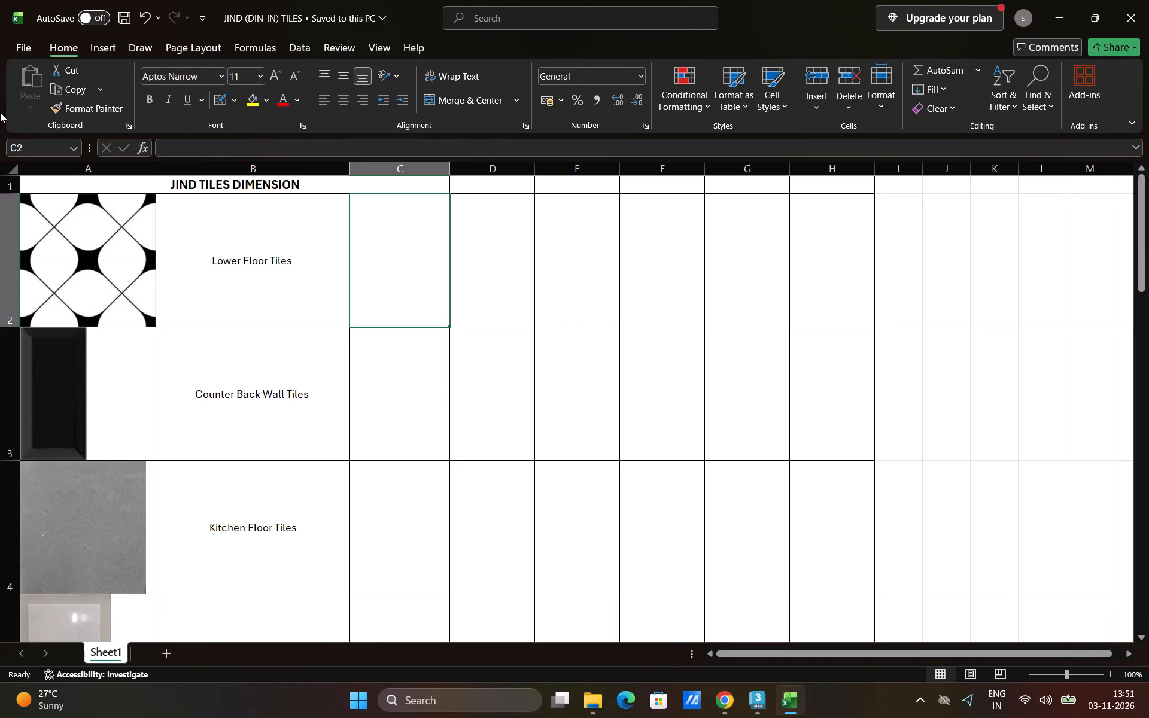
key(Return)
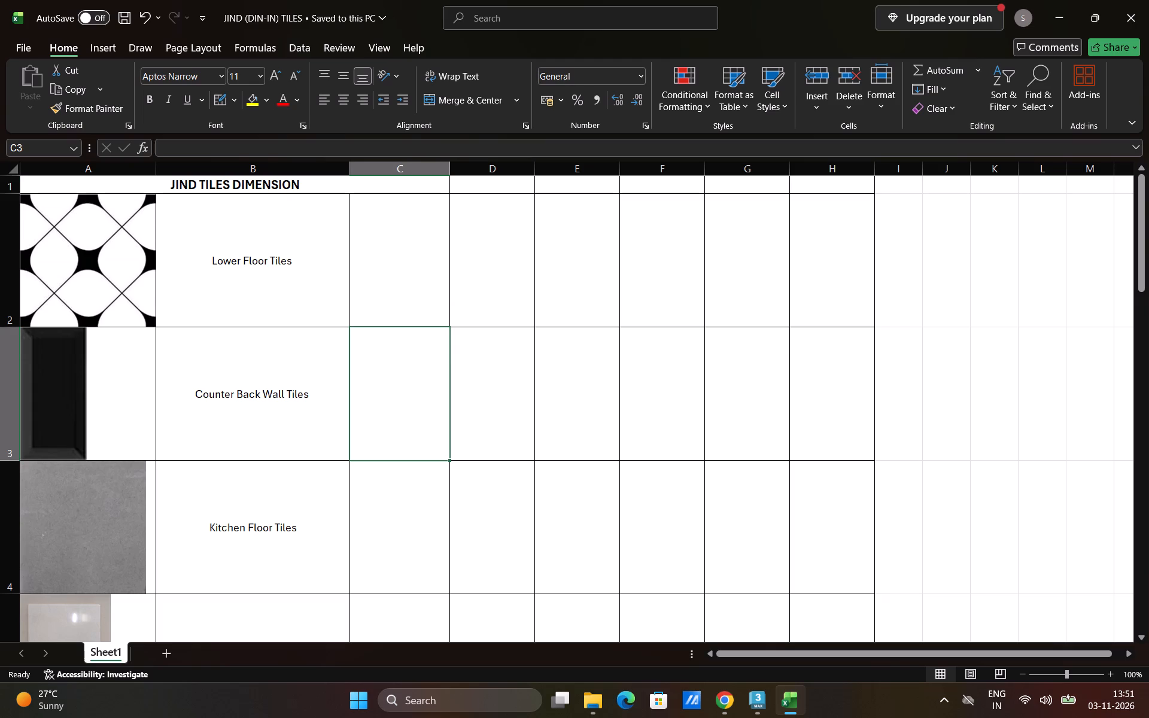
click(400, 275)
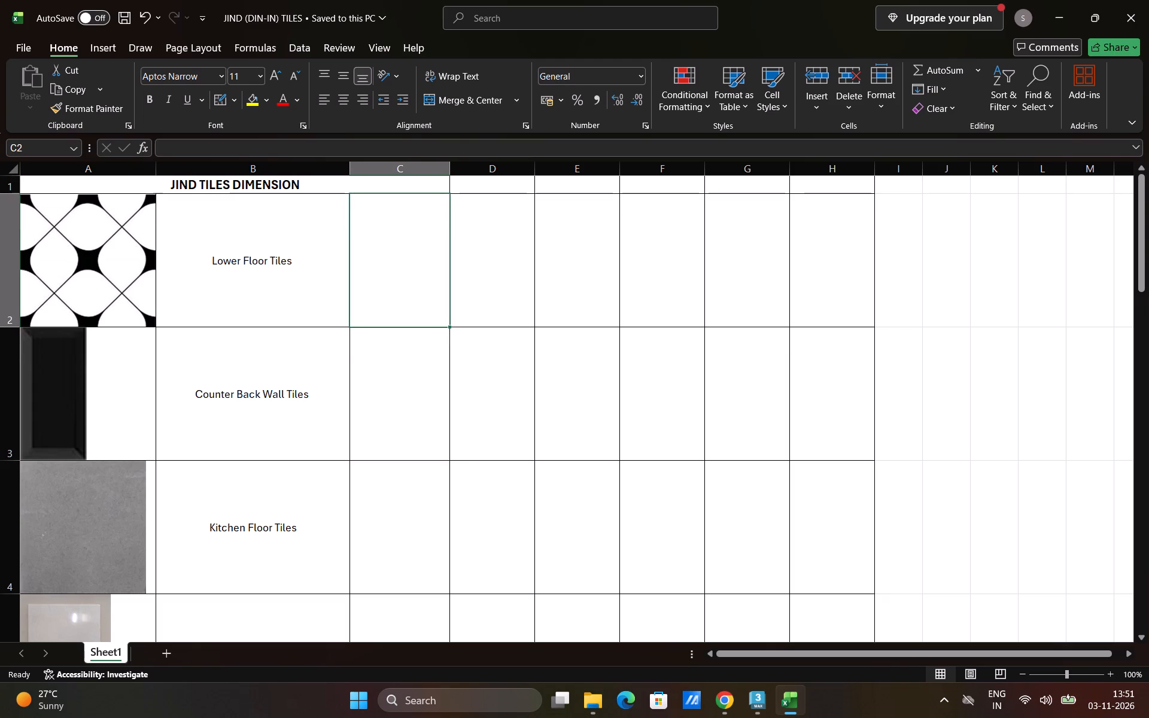
Save the JIND (DIN-IN) TILES workbook.
click(314, 189)
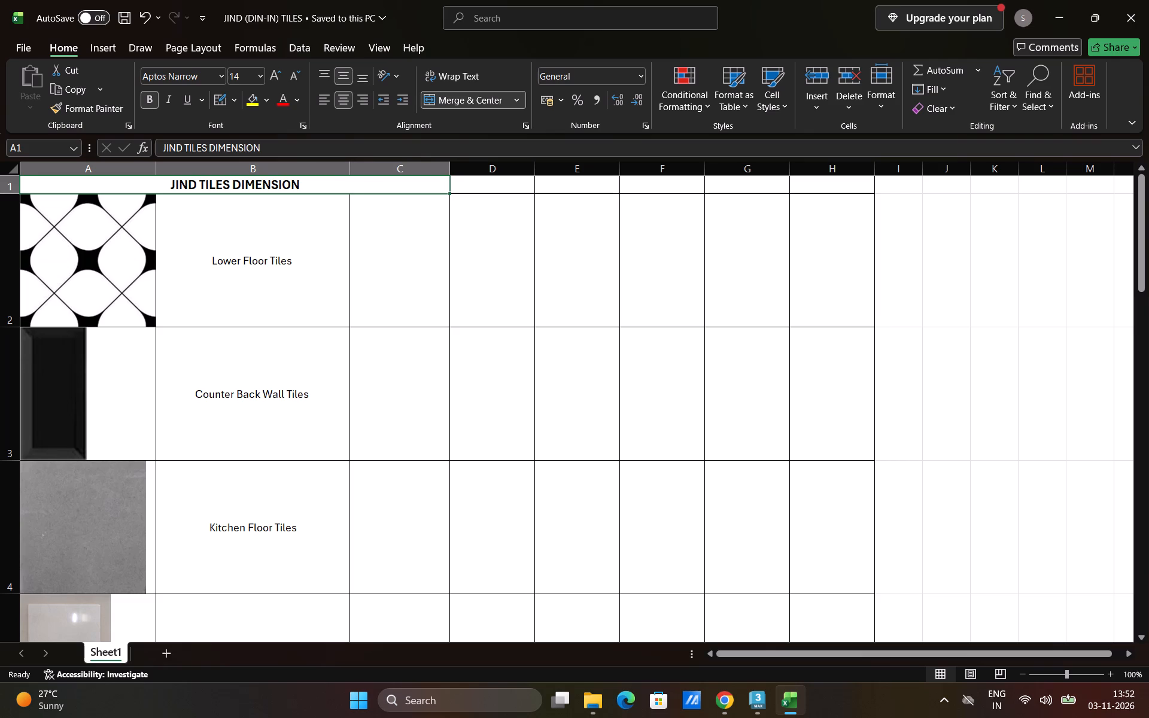
click(373, 221)
key(ctrl+s)
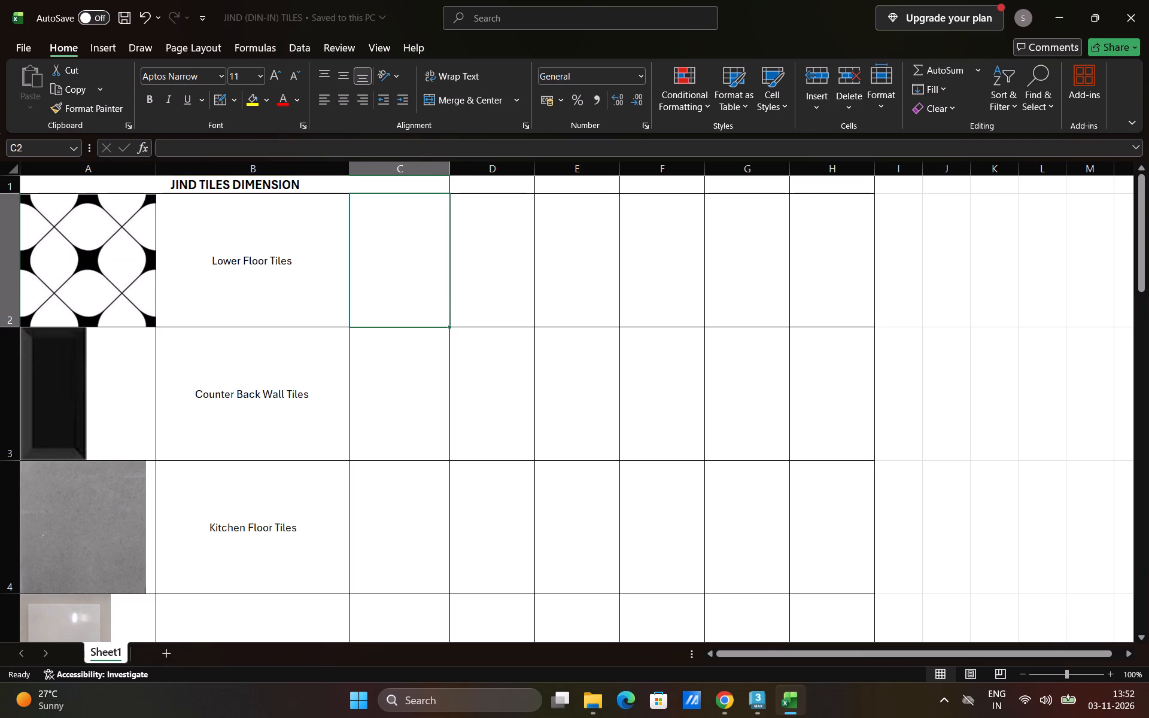
click(294, 271)
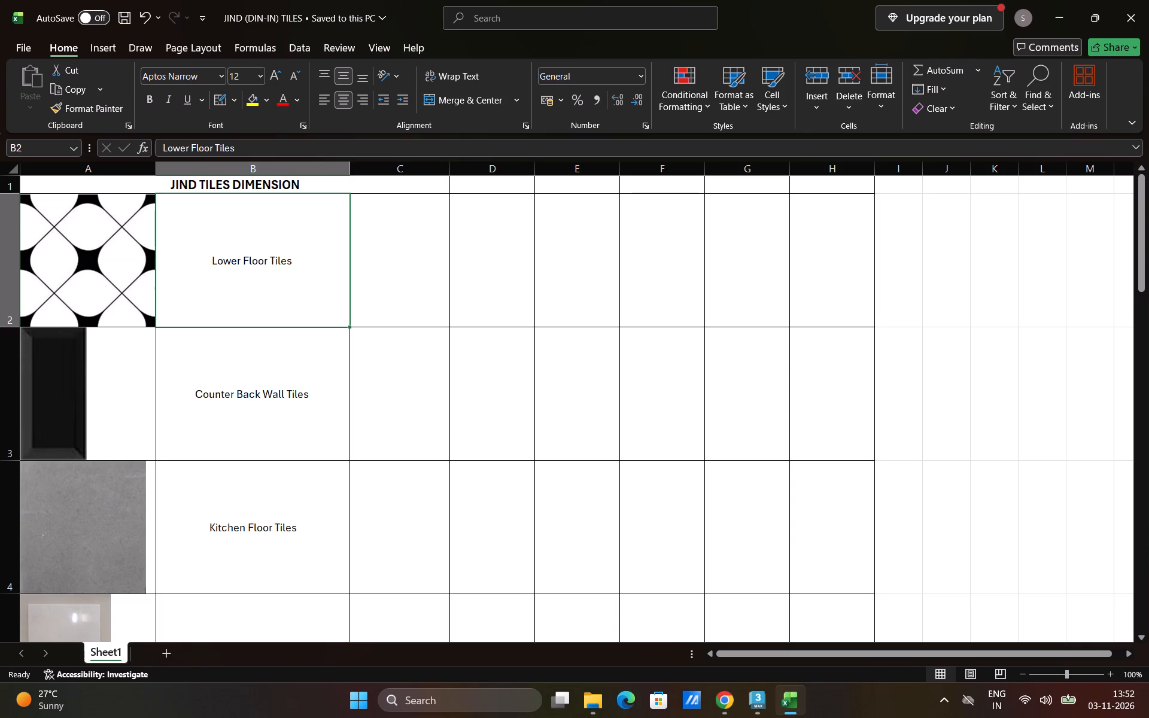
click(393, 287)
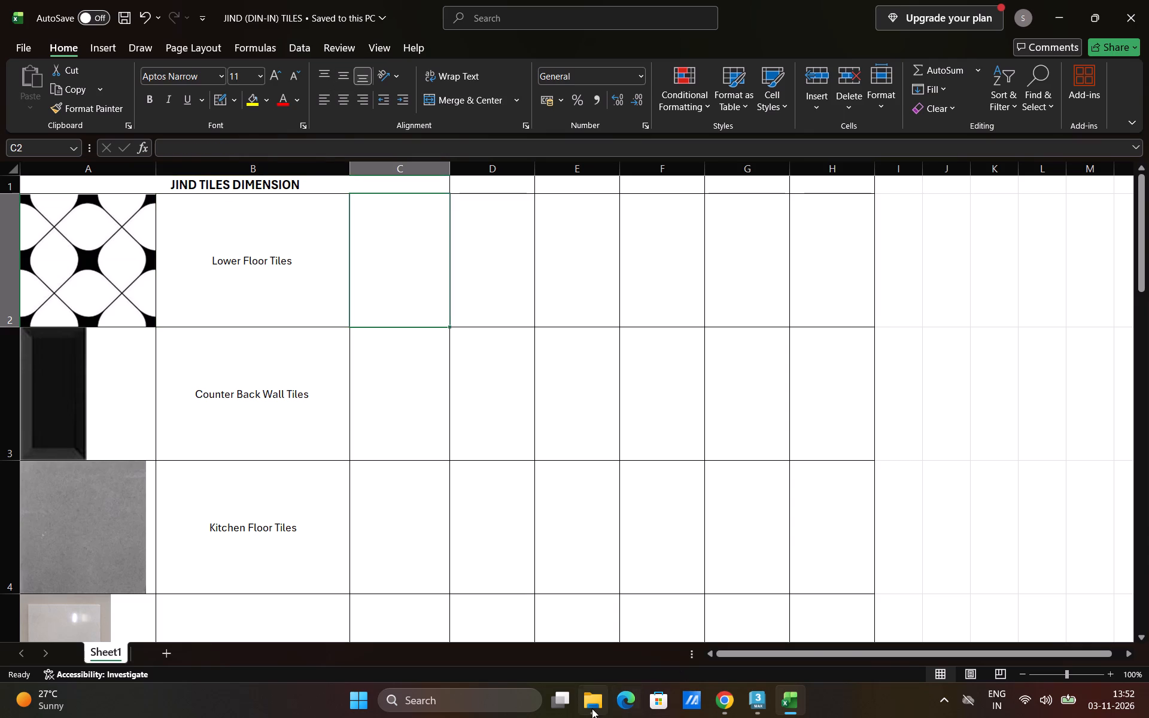
Open the JIND 2D drawing in AutoCAD from the JIND DINE-IN folder in Documents.
click(591, 708)
click(79, 230)
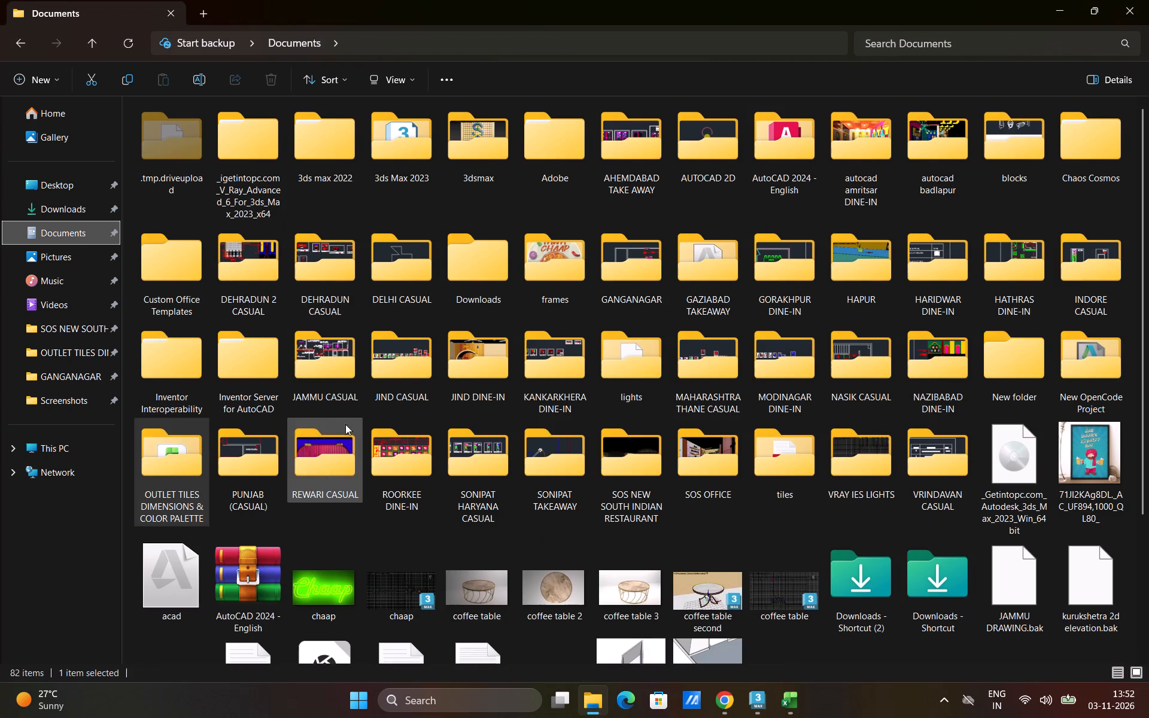
double_click(451, 384)
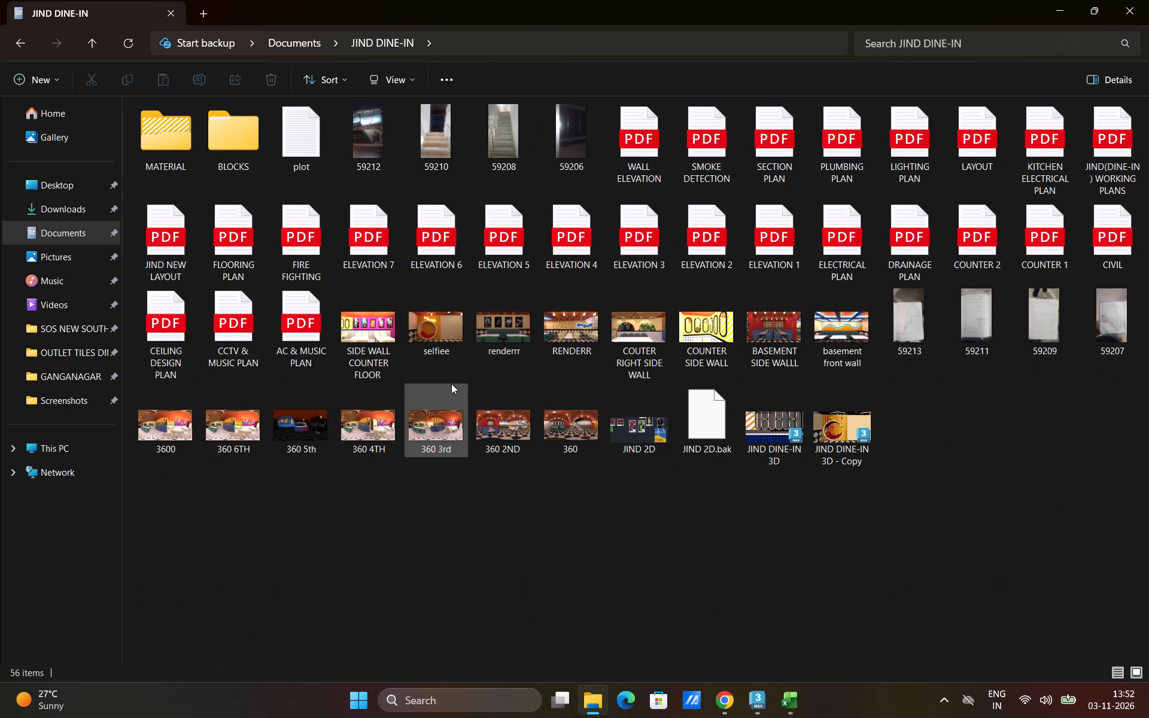
double_click(642, 437)
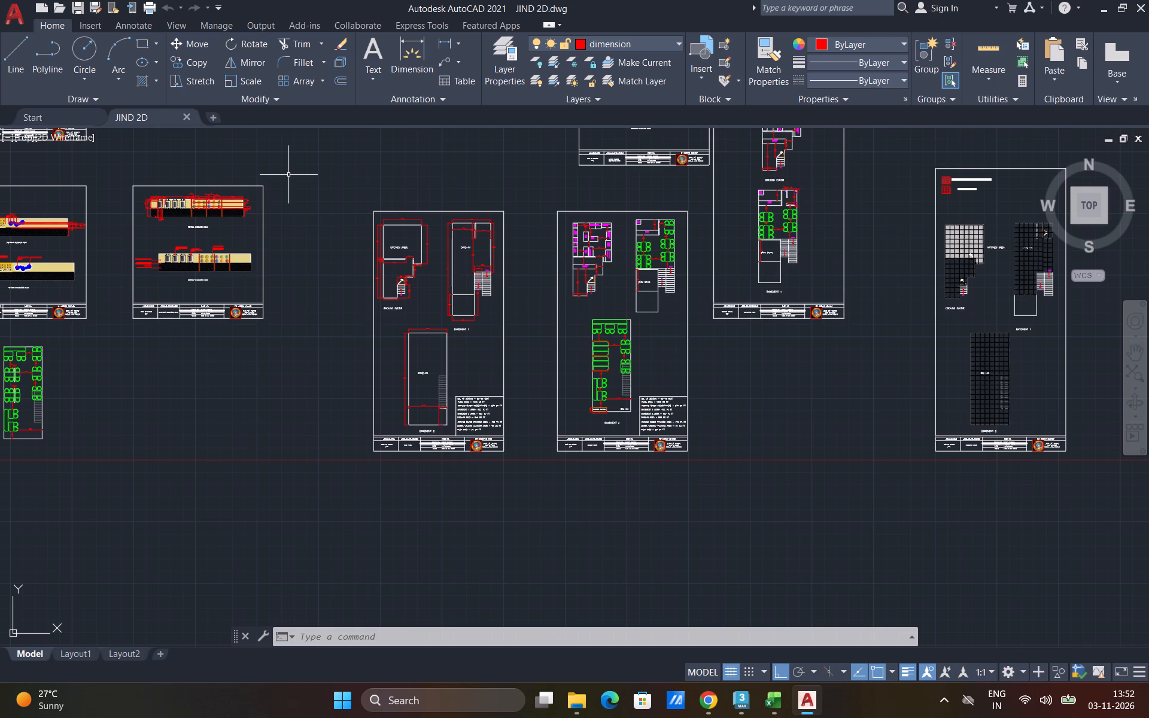
Examine the dimensioned kitchen area on the ground floor plan and save the drawing.
scroll(369, 235, up, 3)
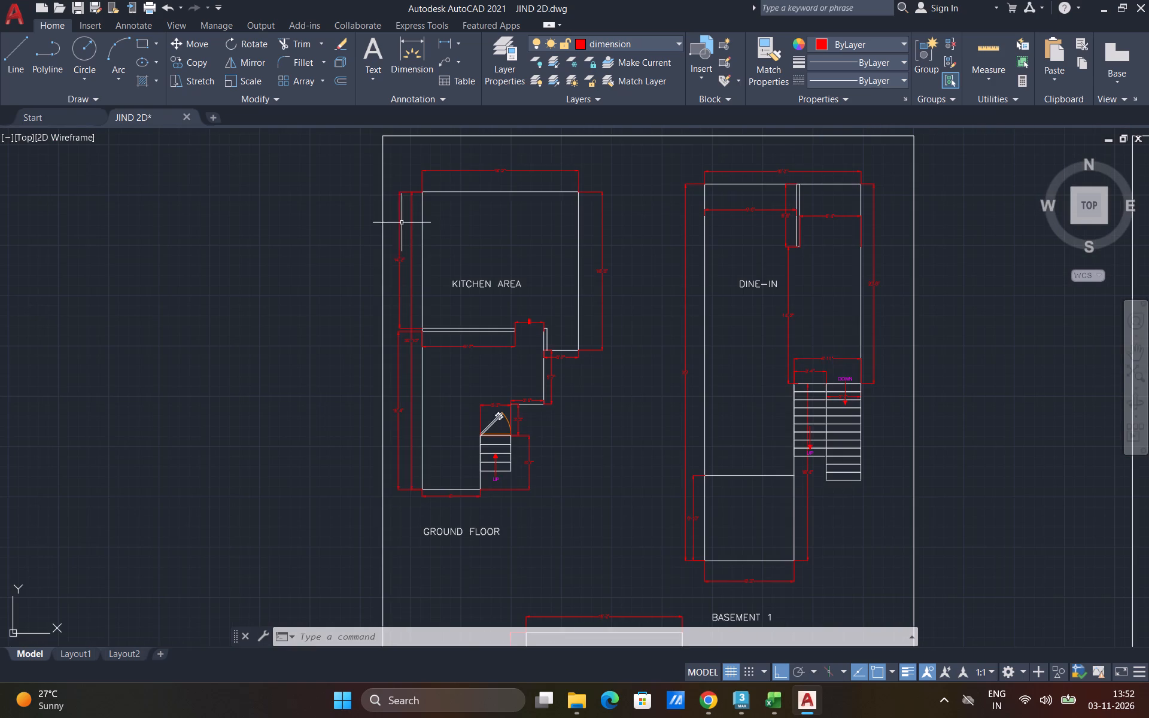
scroll(560, 197, up, 1)
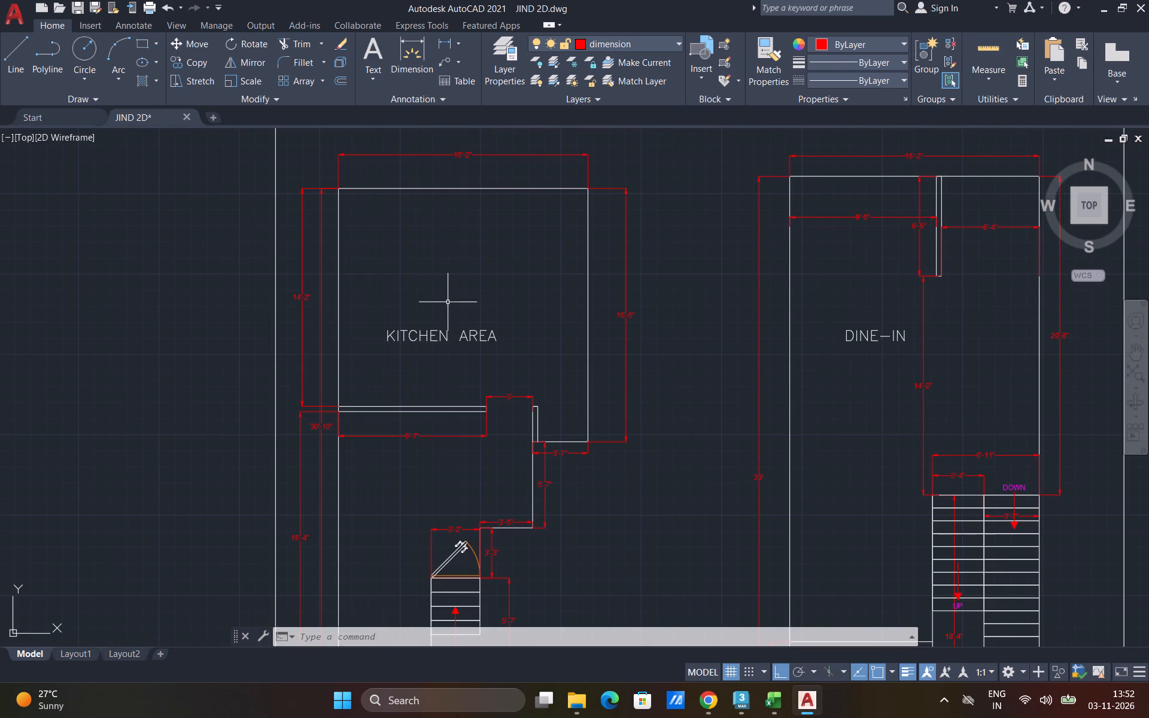
scroll(459, 260, down, 2)
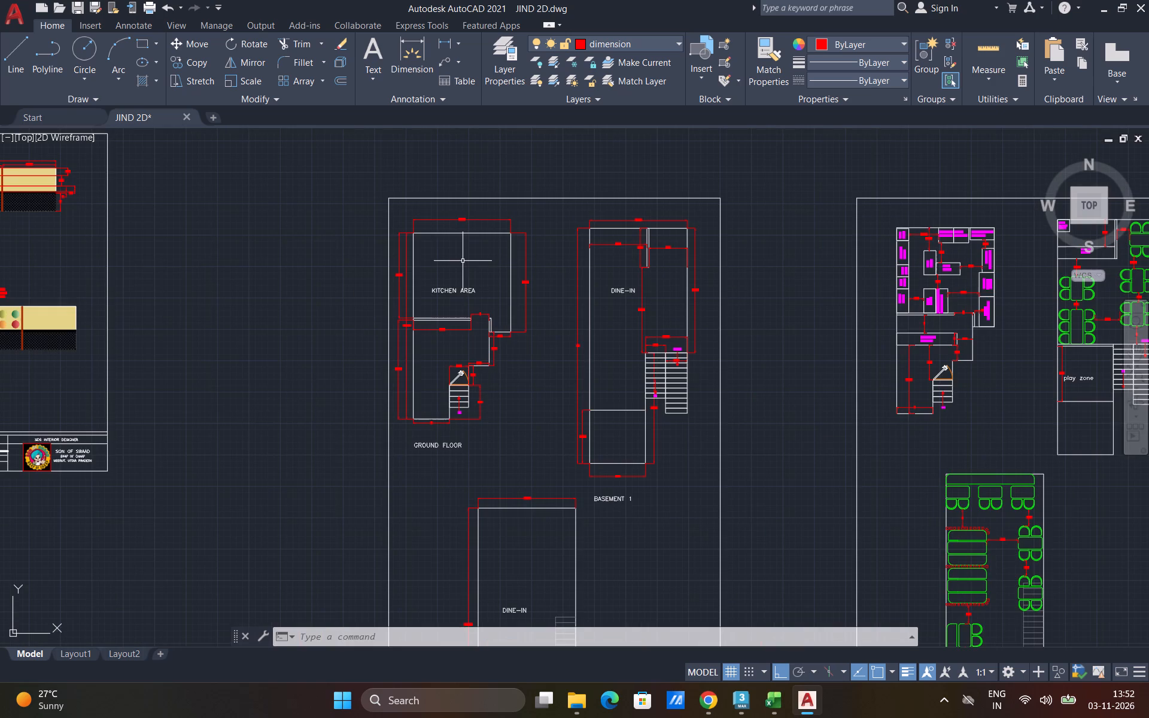
middle_drag(464, 259, 478, 251)
scroll(478, 251, up, 2)
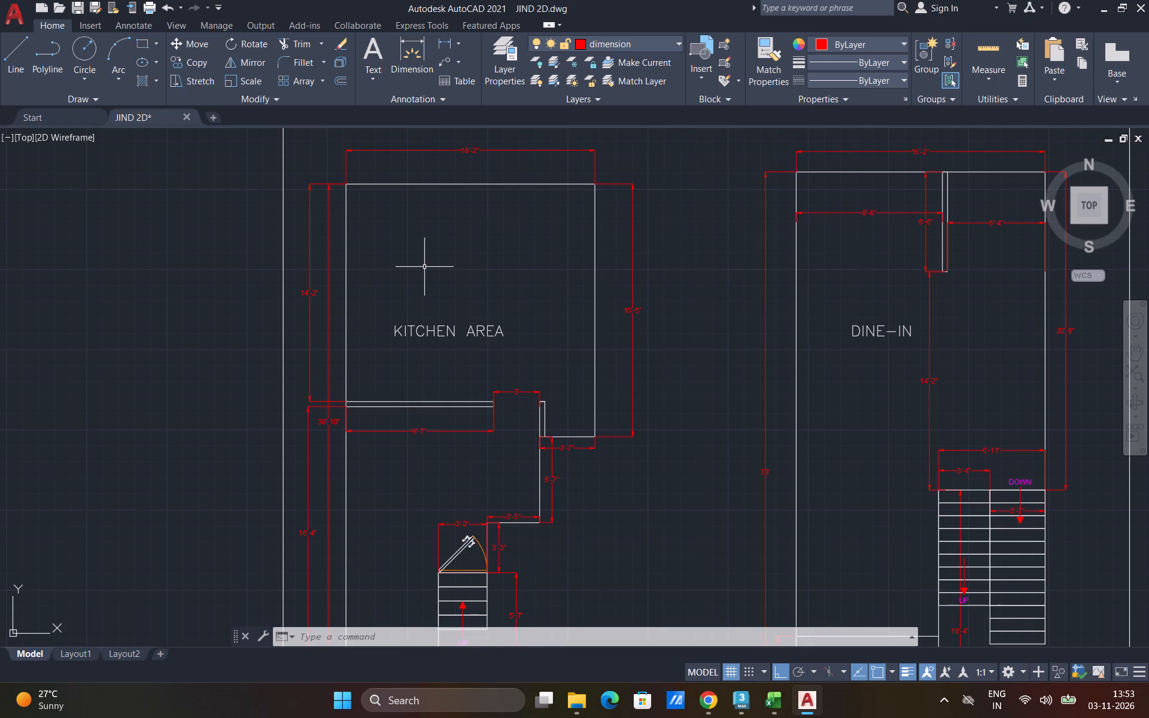
scroll(375, 244, up, 1)
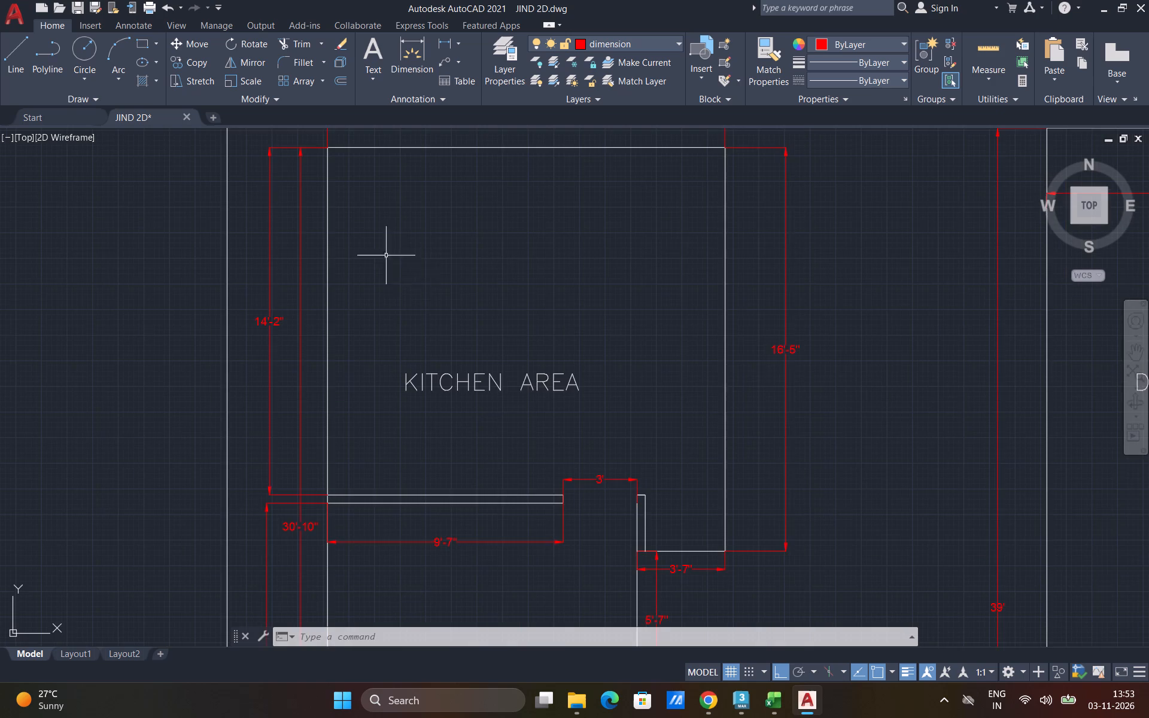
scroll(425, 294, down, 1)
key(ctrl+s)
middle_drag(424, 284, 460, 337)
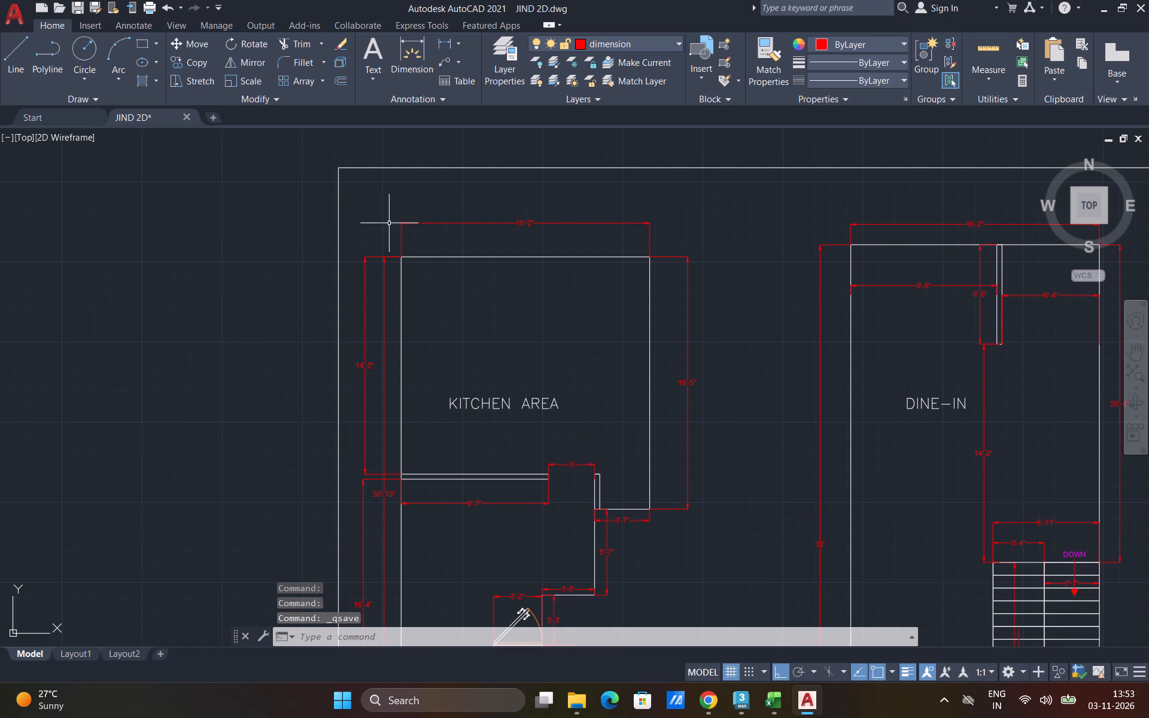
scroll(415, 229, down, 1)
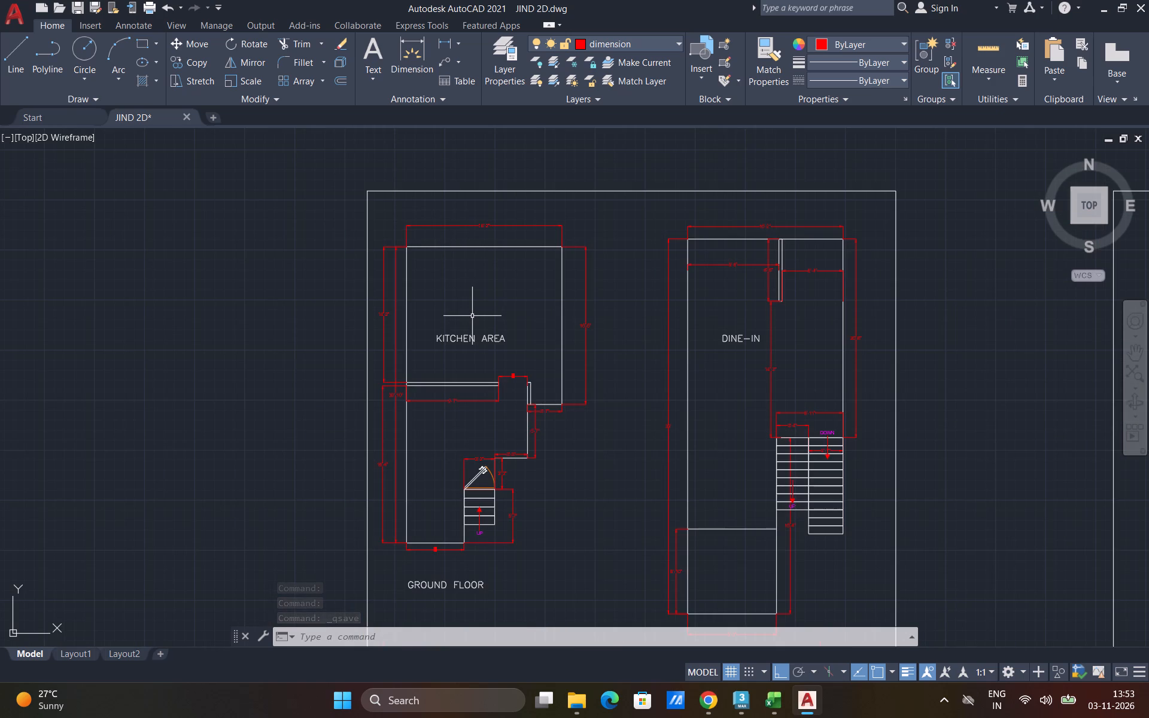
scroll(472, 316, up, 2)
scroll(472, 316, down, 2)
middle_drag(530, 314, 504, 308)
scroll(399, 277, up, 1)
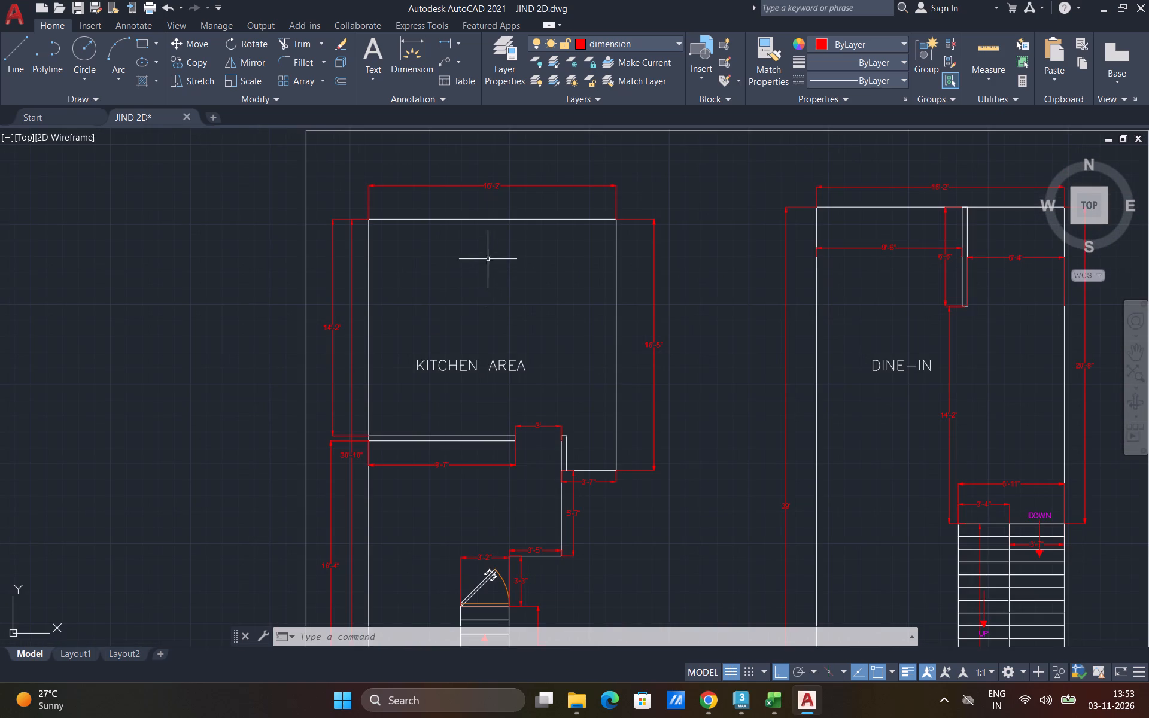
Measure the floor area of the ground-floor KITCHEN AREA by tracing its outline corners, including the recess beside the short wall.
click(989, 81)
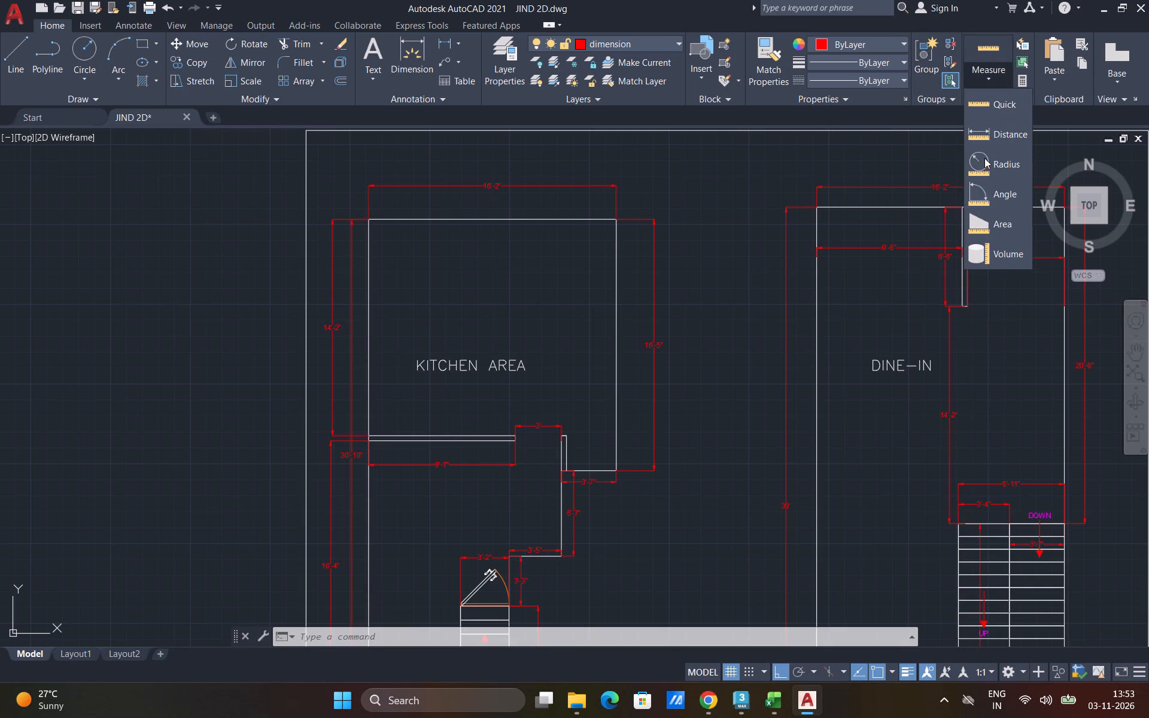
click(999, 223)
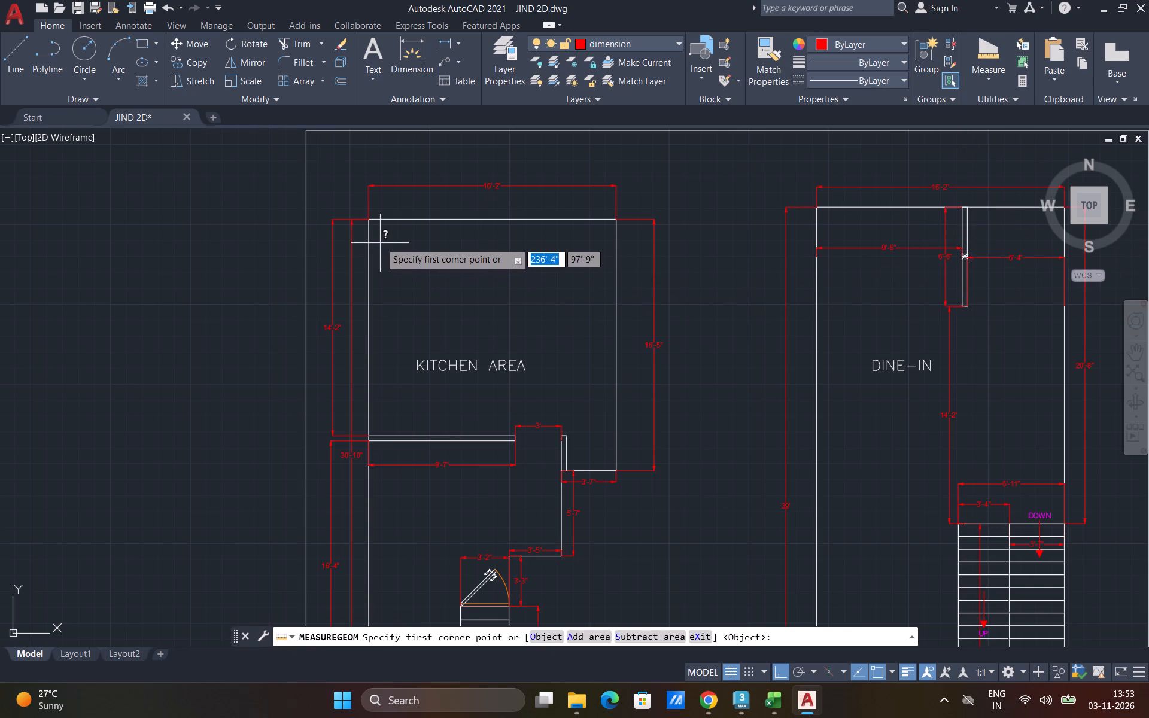
click(372, 221)
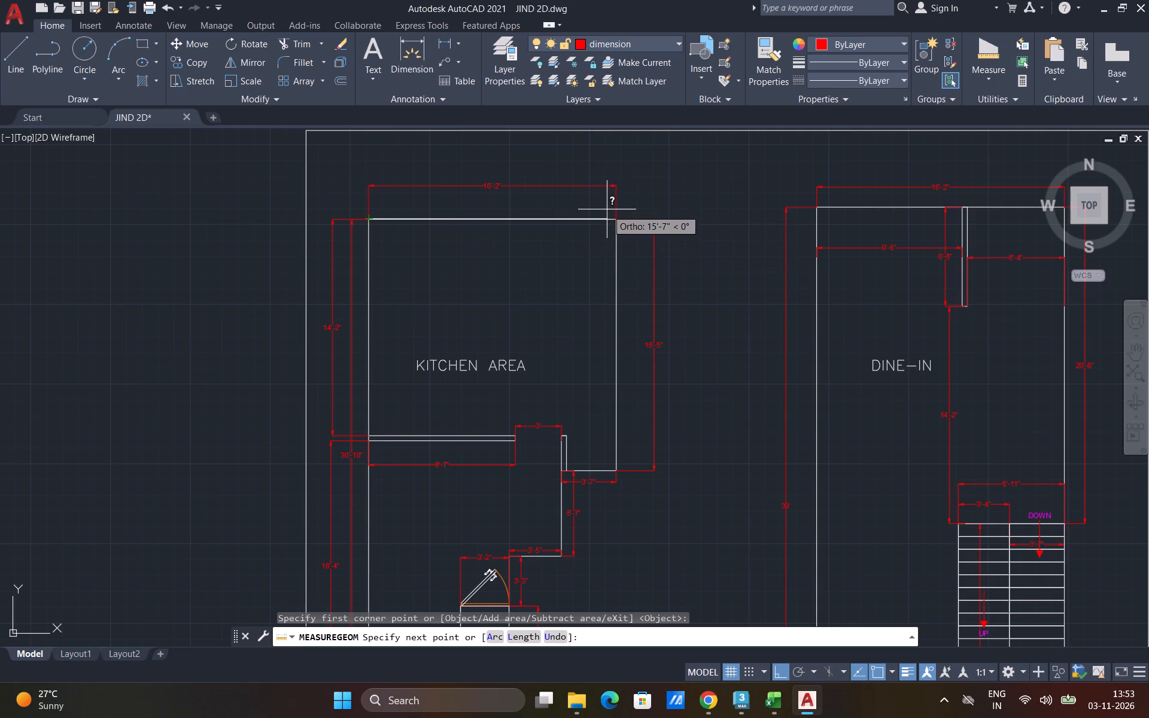
click(617, 221)
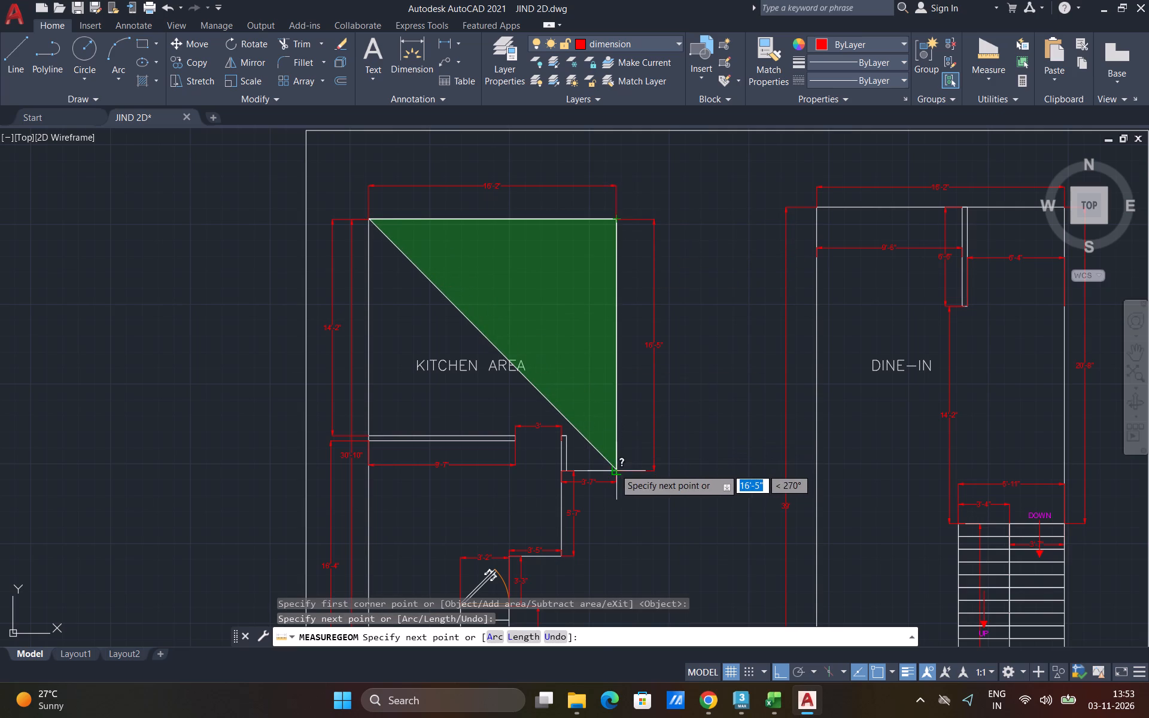
click(615, 468)
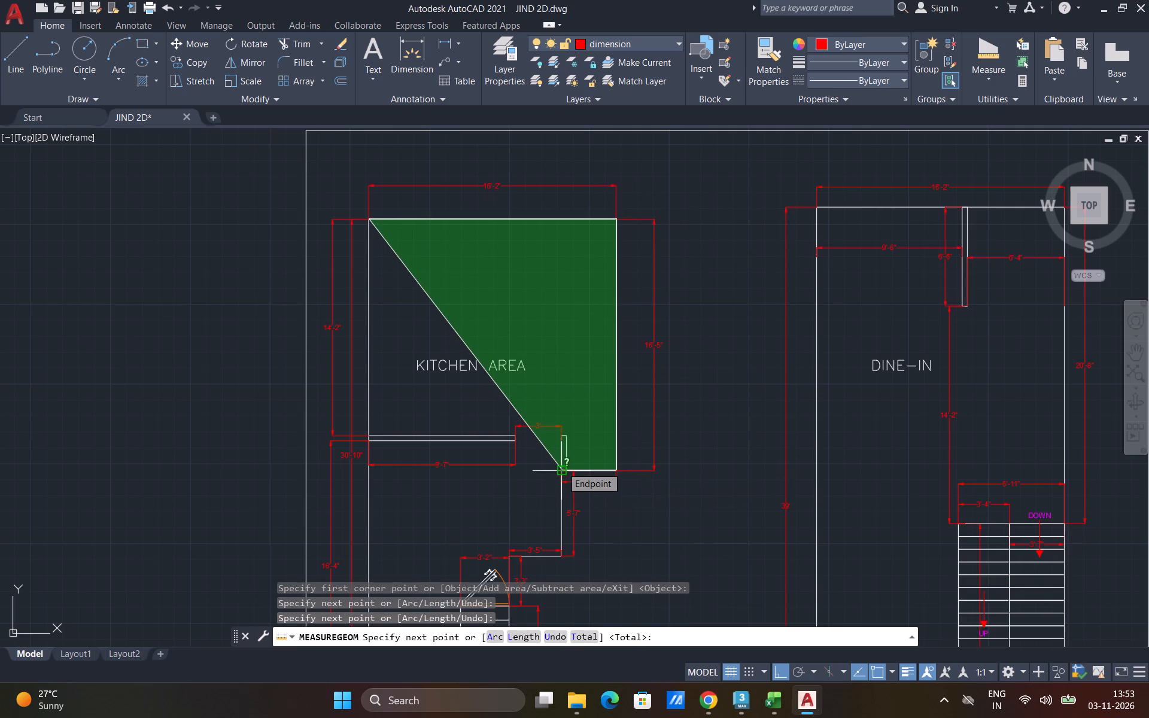
scroll(564, 463, up, 1)
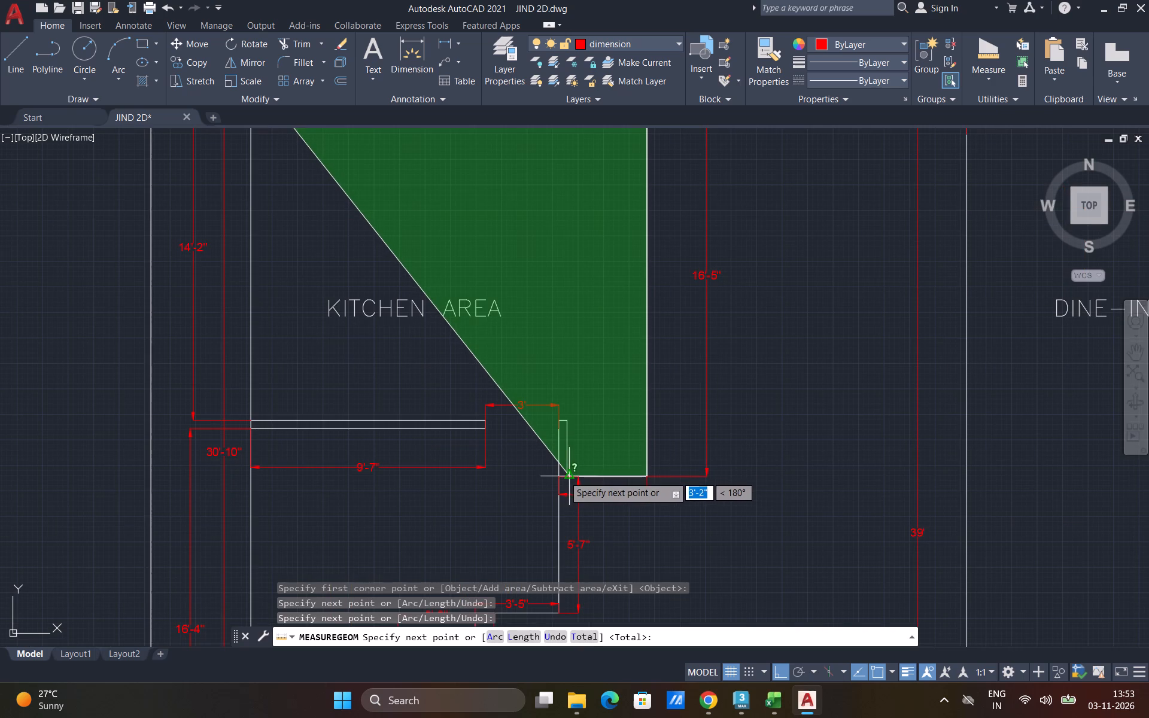
click(563, 476)
click(567, 420)
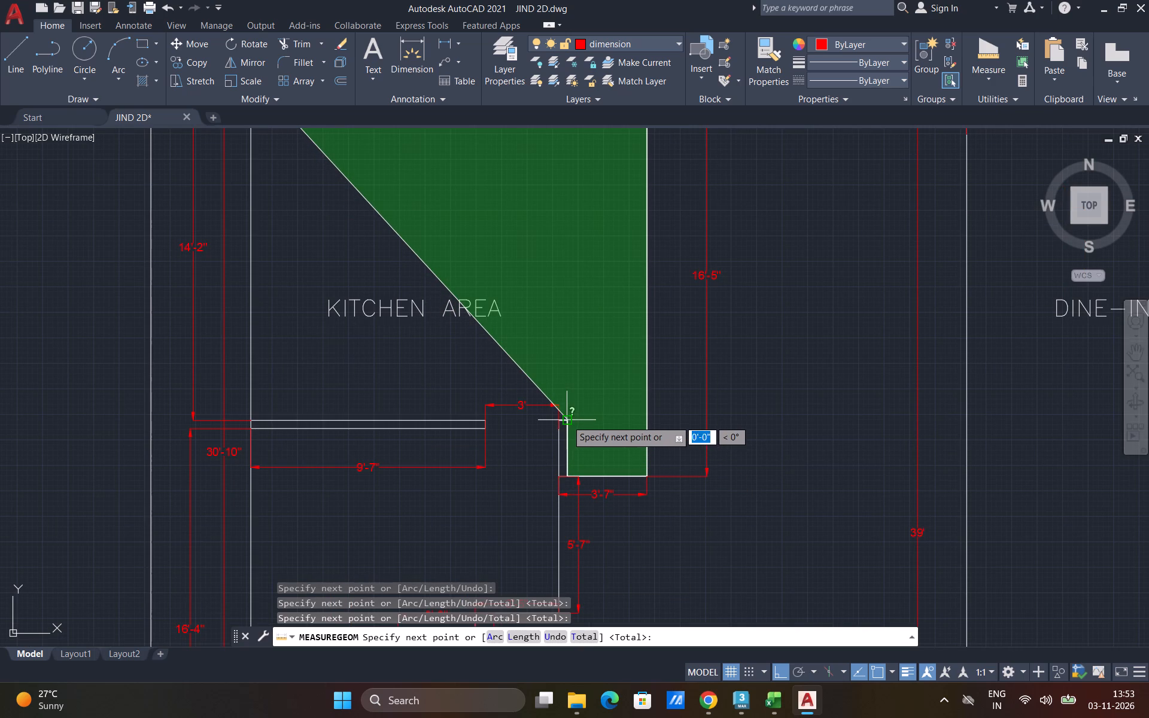
click(253, 419)
scroll(313, 434, down, 2)
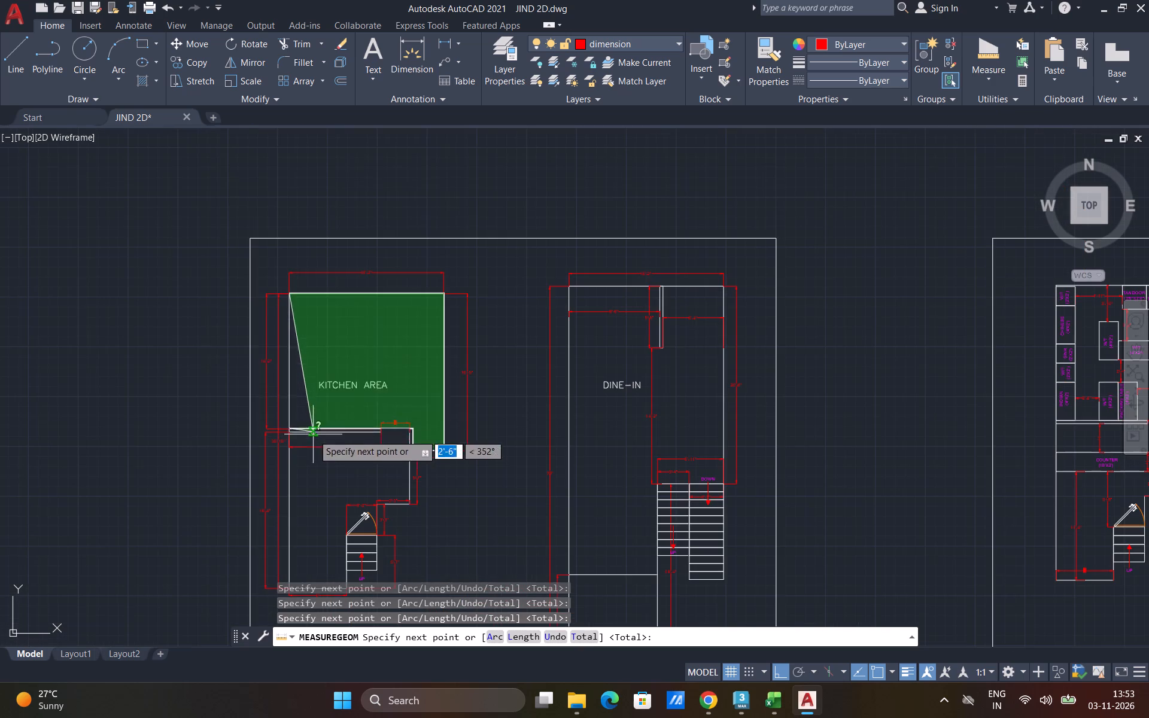
click(293, 297)
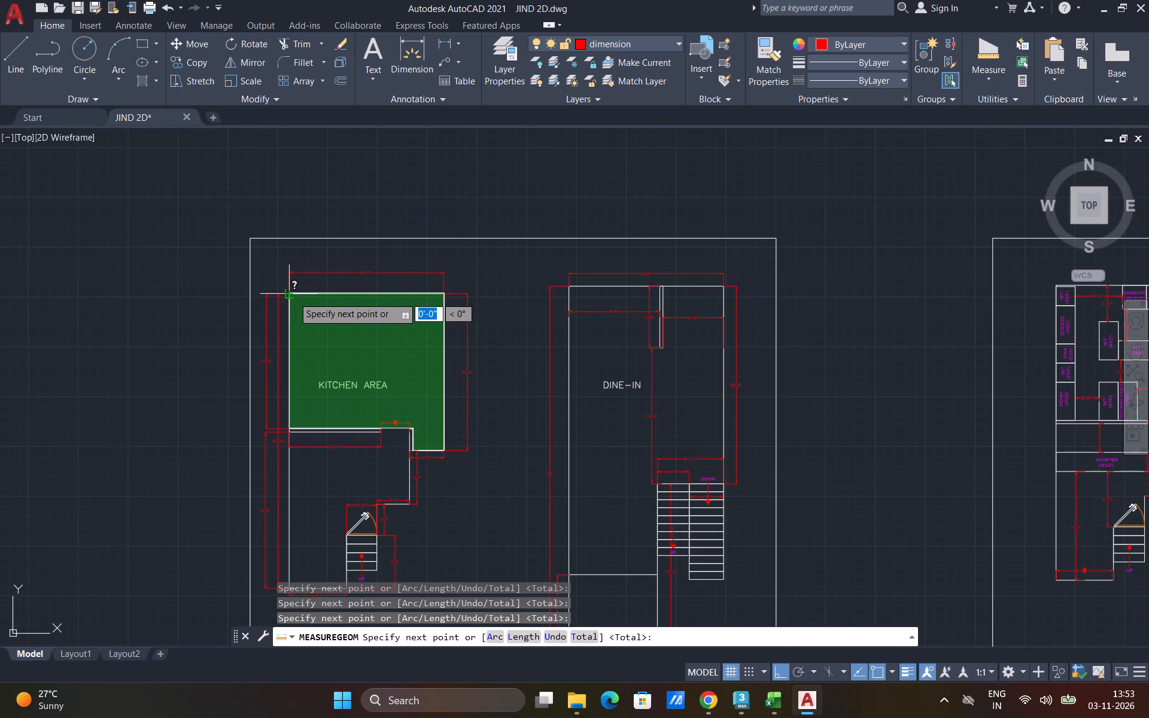
key(t)
key(Return)
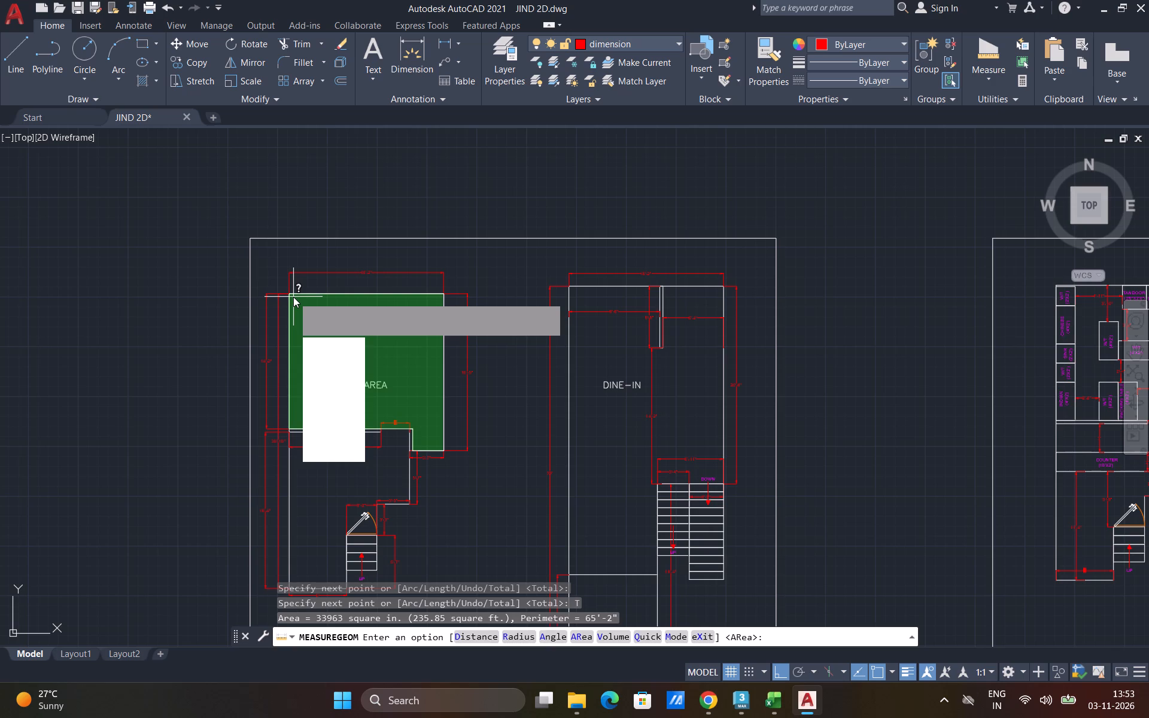
key(Escape)
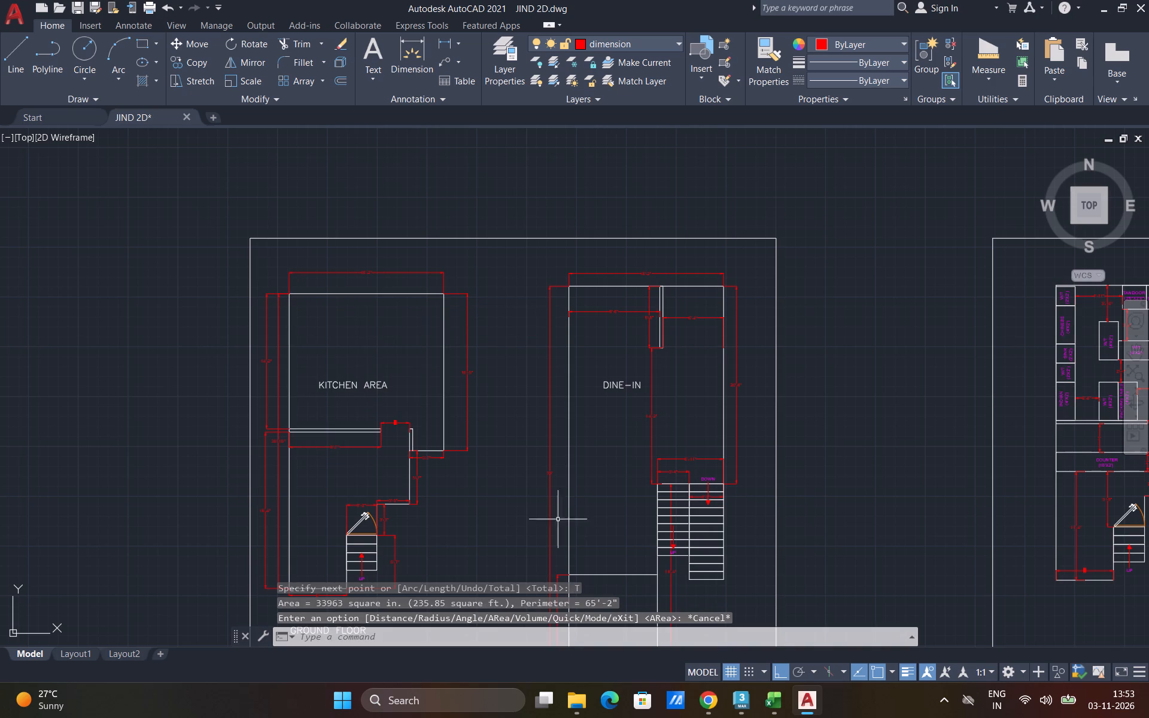
scroll(533, 278, down, 2)
scroll(499, 305, up, 1)
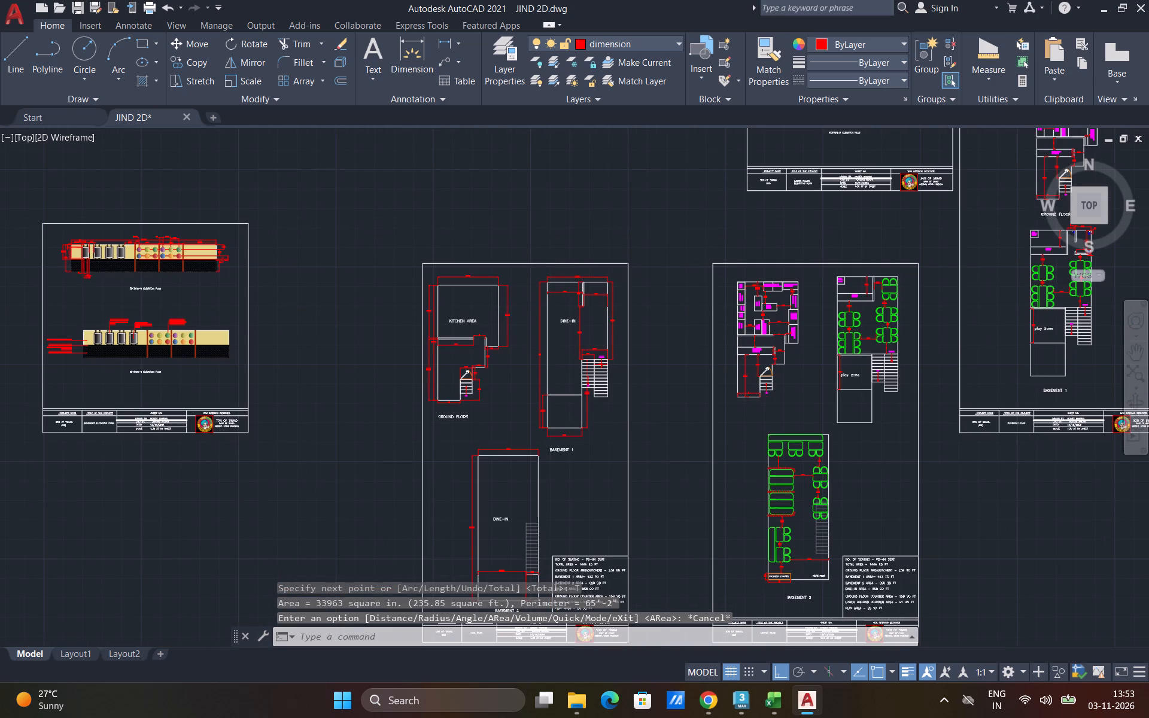
Switch to Excel and enter 236 SQ FT in column C of the Kitchen Floor Tiles row.
click(766, 689)
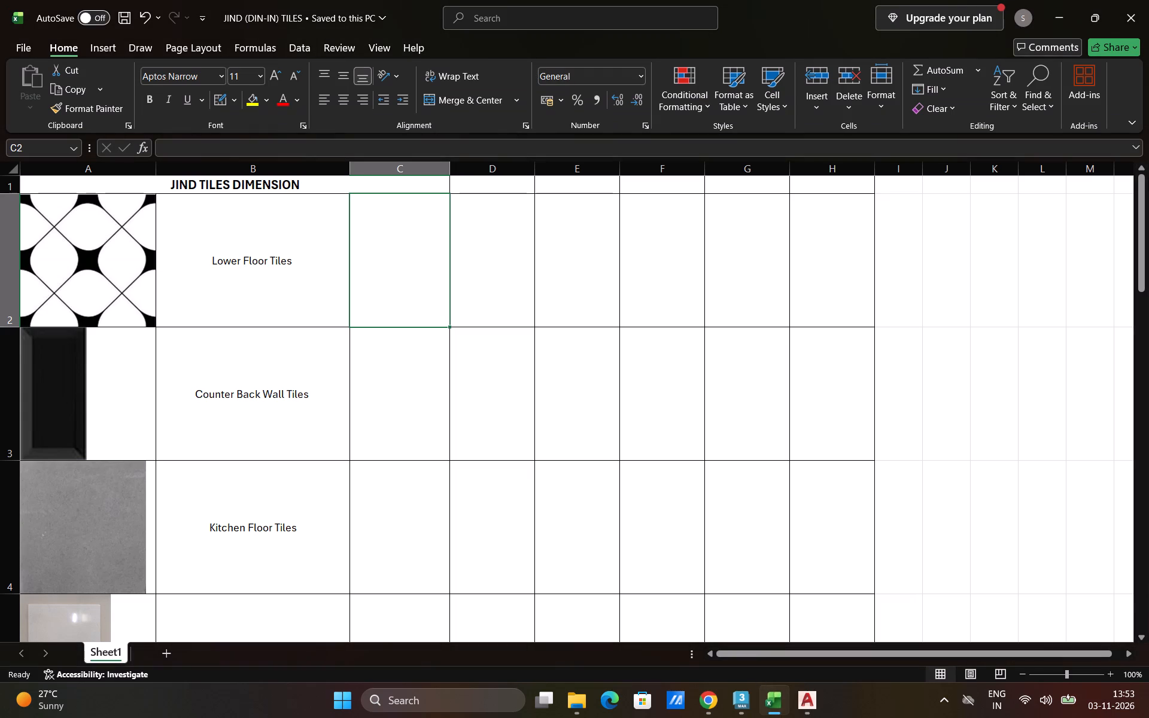
scroll(316, 430, down, 3)
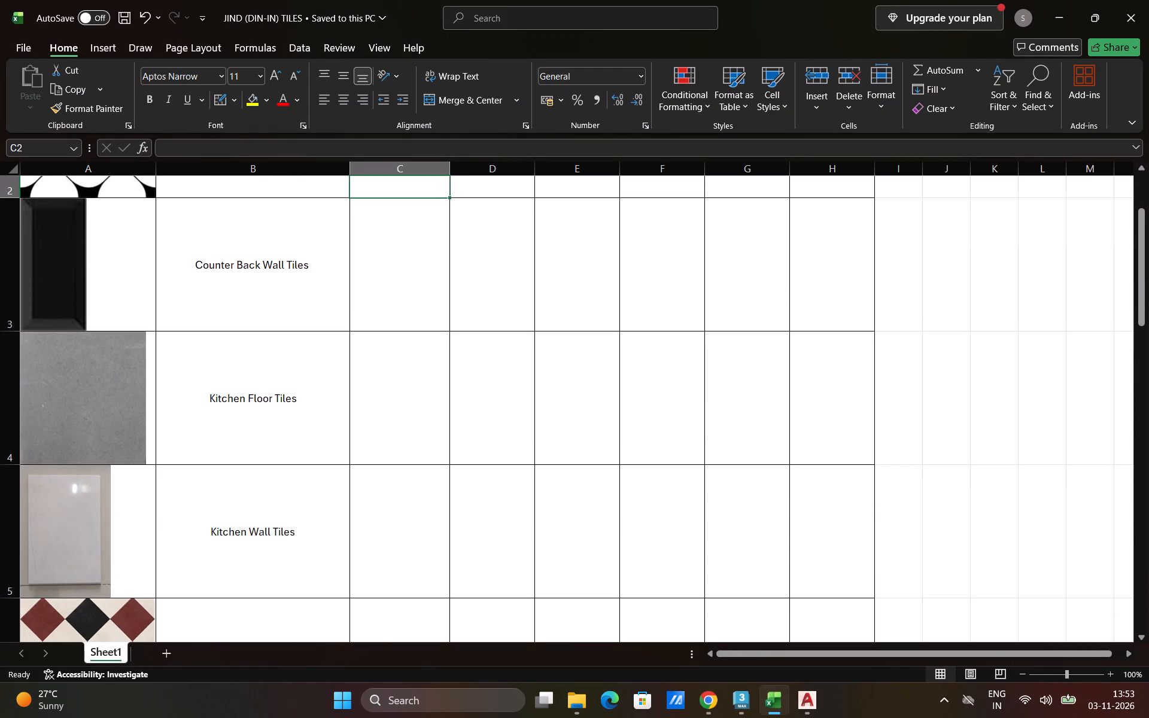
click(419, 420)
text(236 SQ FT)
click(415, 516)
Centre the column C cells vertically and horizontally from the Lower Floor Tiles row downward, and save the workbook.
scroll(415, 477, up, 4)
drag(393, 272, 408, 597)
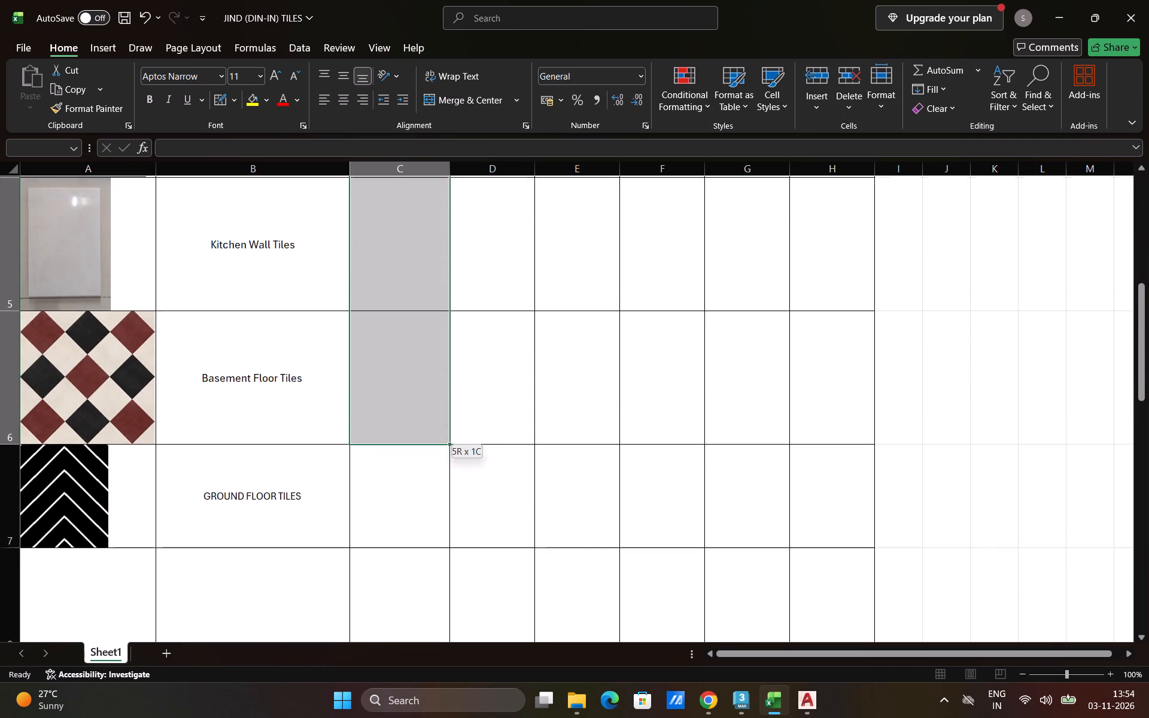
drag(408, 597, 416, 479)
click(338, 71)
click(348, 112)
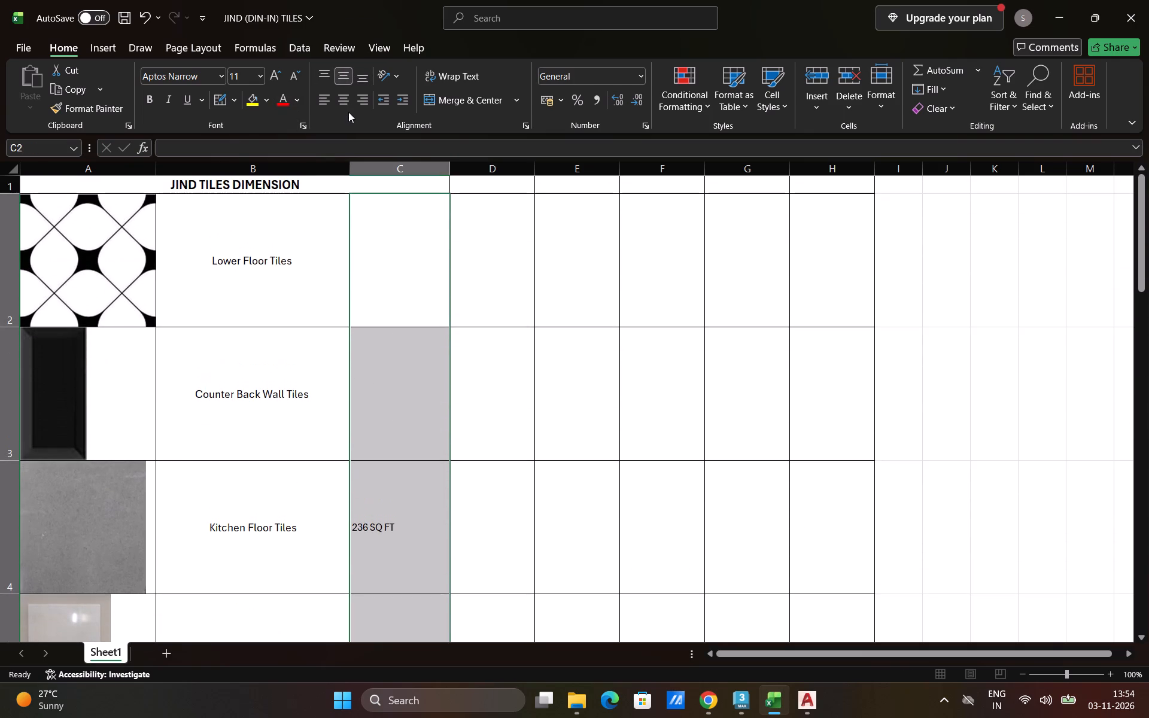
click(347, 106)
click(403, 459)
key(ctrl+s)
Select the column C cell of the Kitchen Wall Tiles row and examine the kitchen wall dimensions in the AutoCAD plan.
scroll(403, 445, down, 2)
click(391, 523)
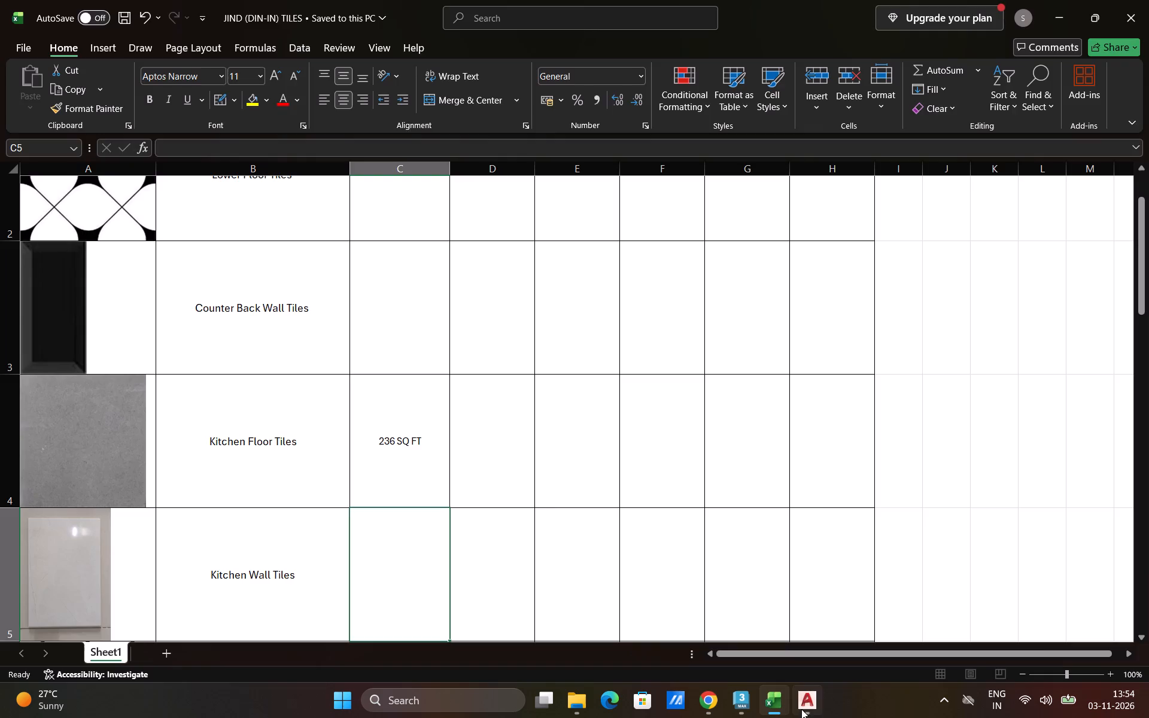
click(801, 709)
scroll(408, 252, up, 2)
scroll(408, 252, down, 1)
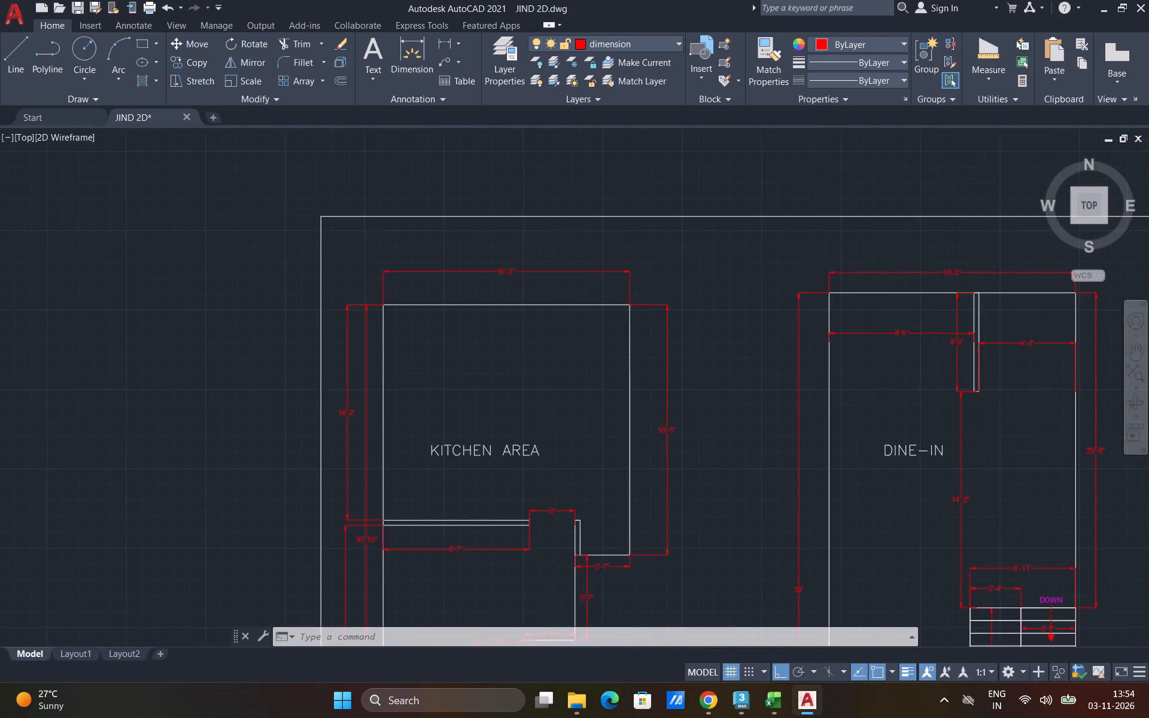
scroll(439, 346, up, 1)
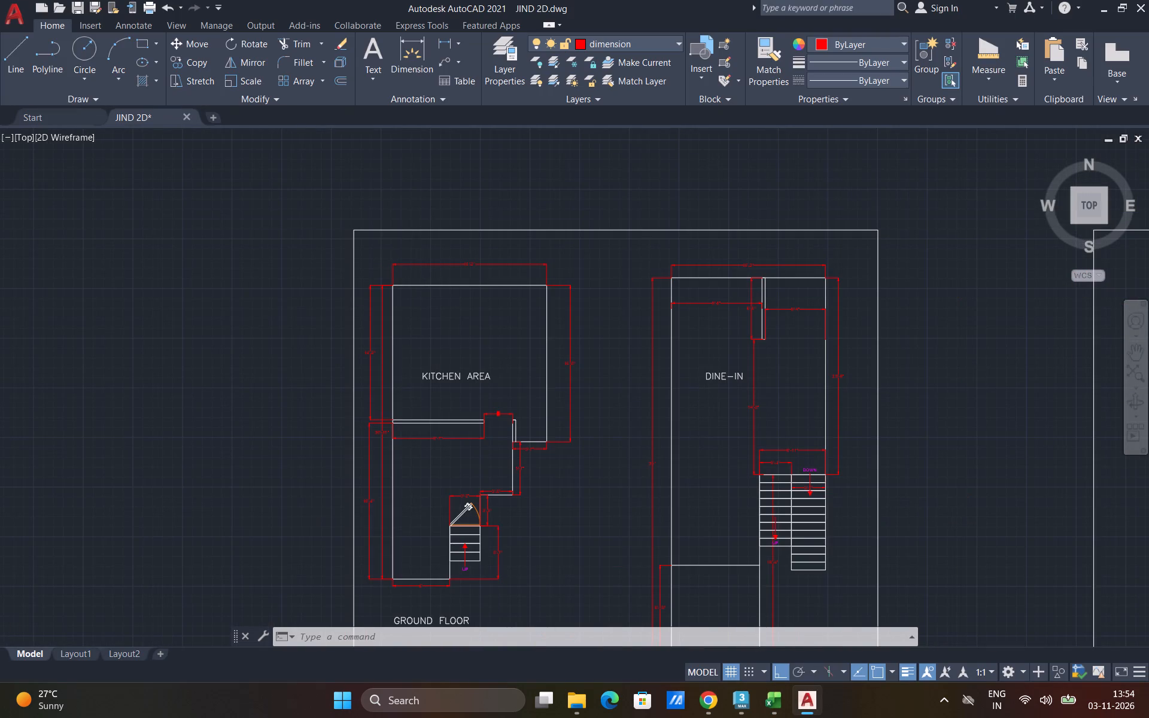
Switch to Chrome, search Google for 16'2"X9' IN SQ FT, and return to the Excel workbook.
click(709, 693)
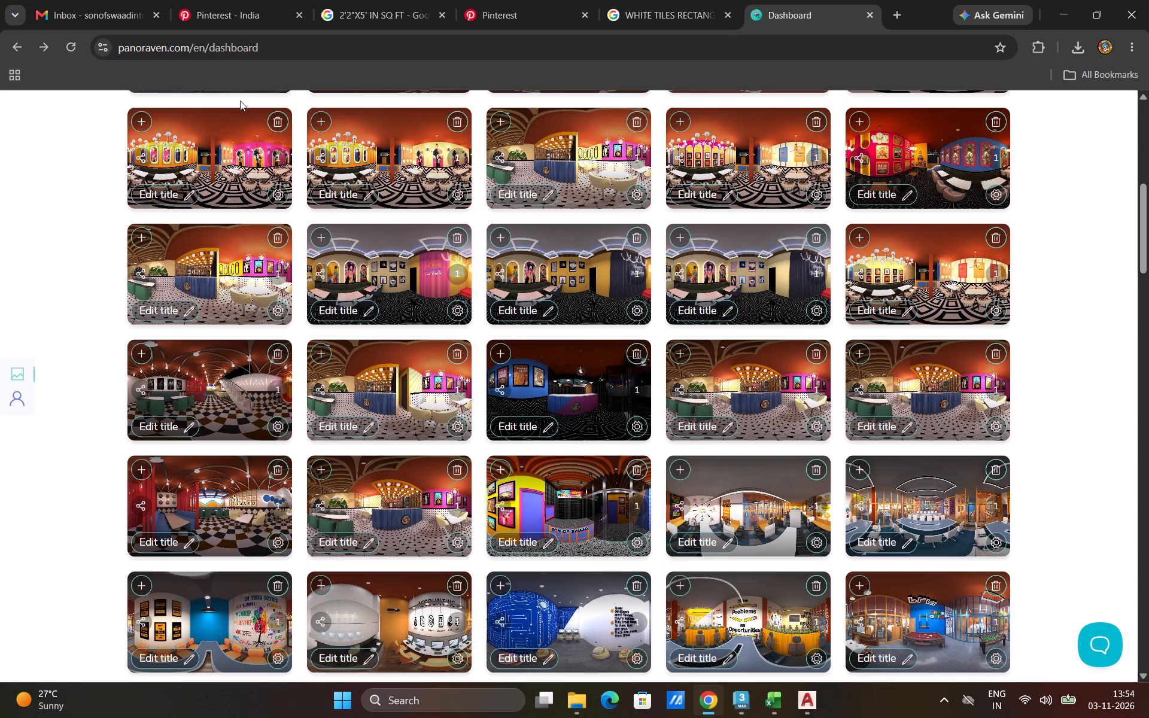
click(415, 0)
drag(196, 135, 153, 131)
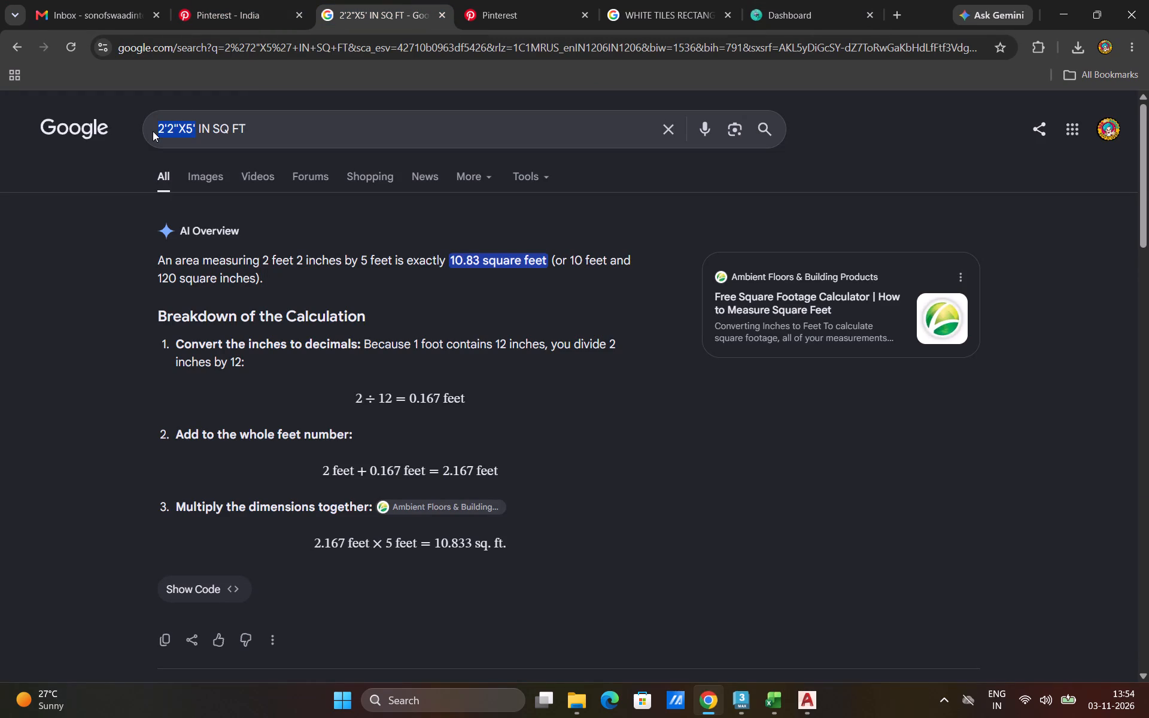
text(16'2"X9')
key(Return)
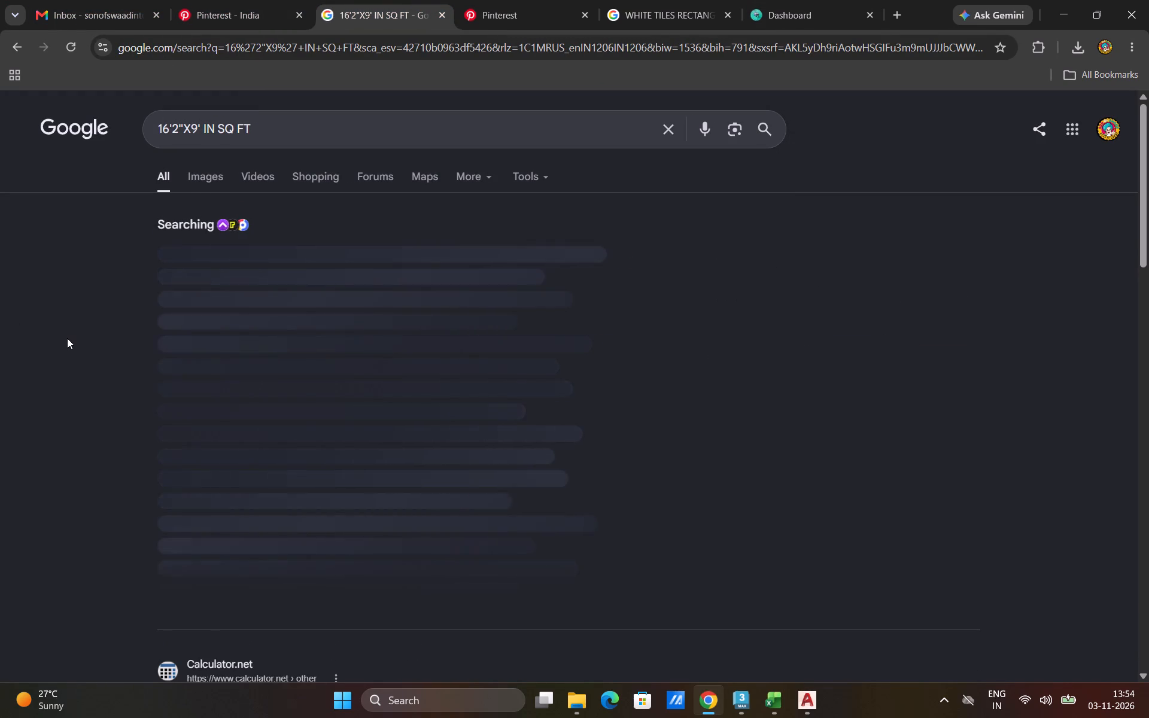
click(776, 690)
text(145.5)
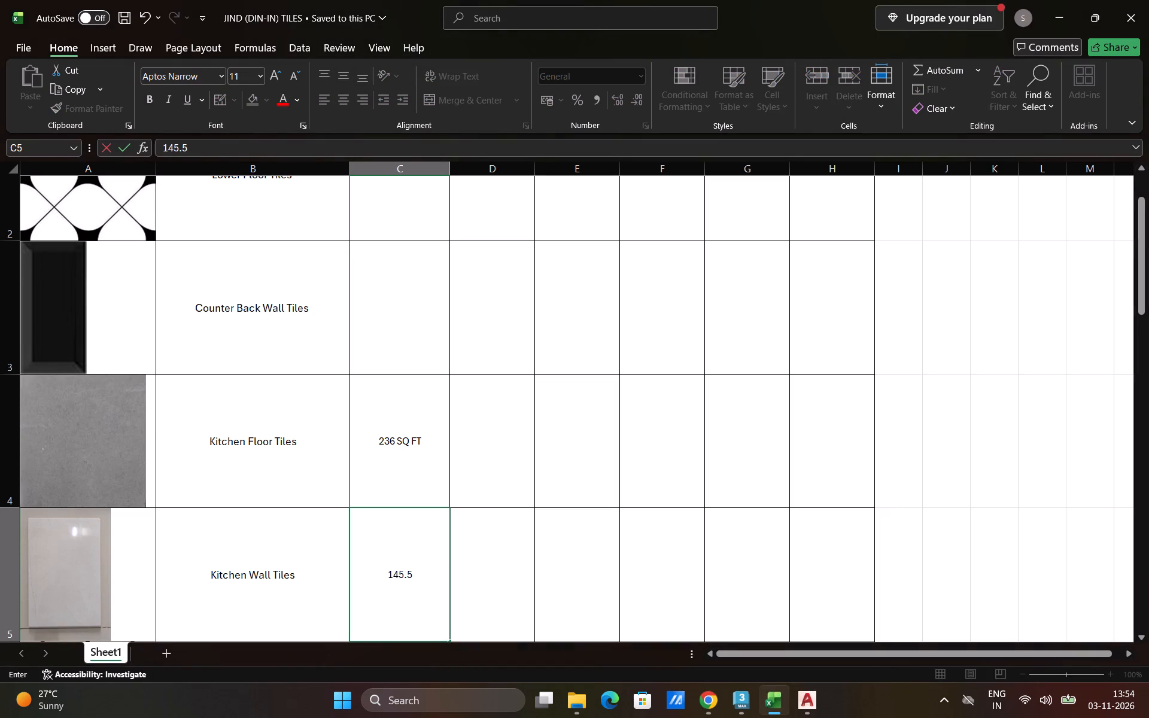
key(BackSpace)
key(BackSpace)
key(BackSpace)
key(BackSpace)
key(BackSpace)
Enter 145.5 in column F of the Kitchen Wall Tiles row as the first wall's area.
click(686, 594)
text(145.5)
key(space)
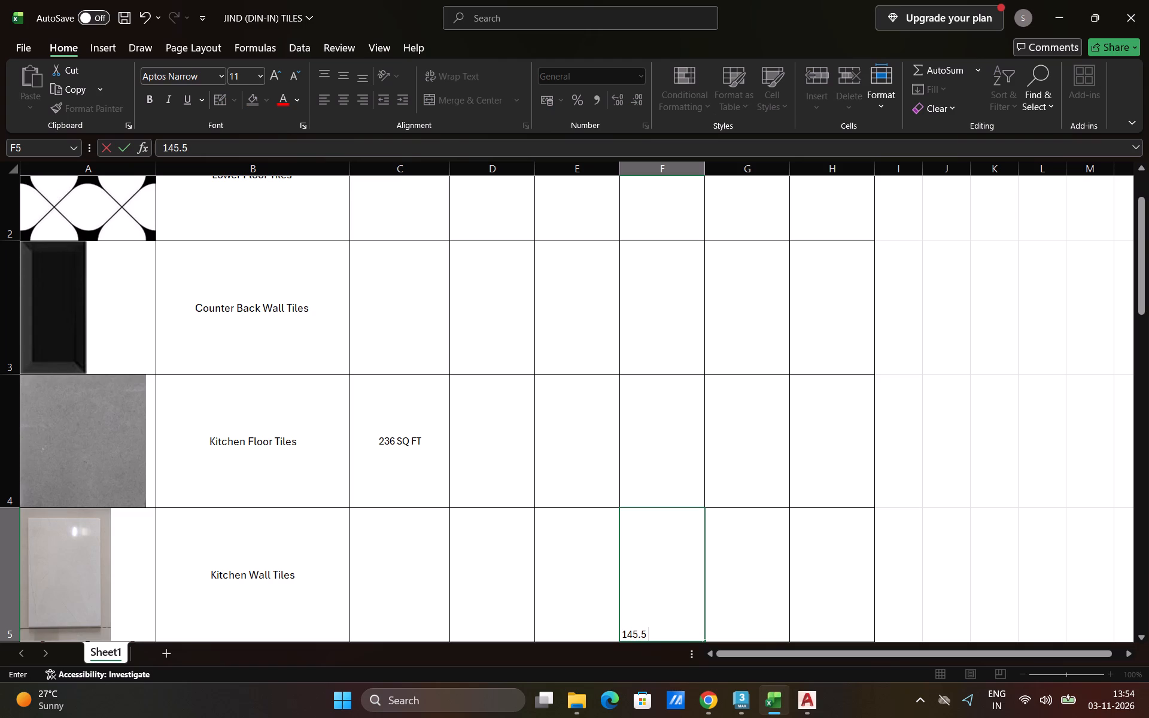
click(524, 562)
scroll(173, 358, up, 6)
scroll(399, 346, down, 4)
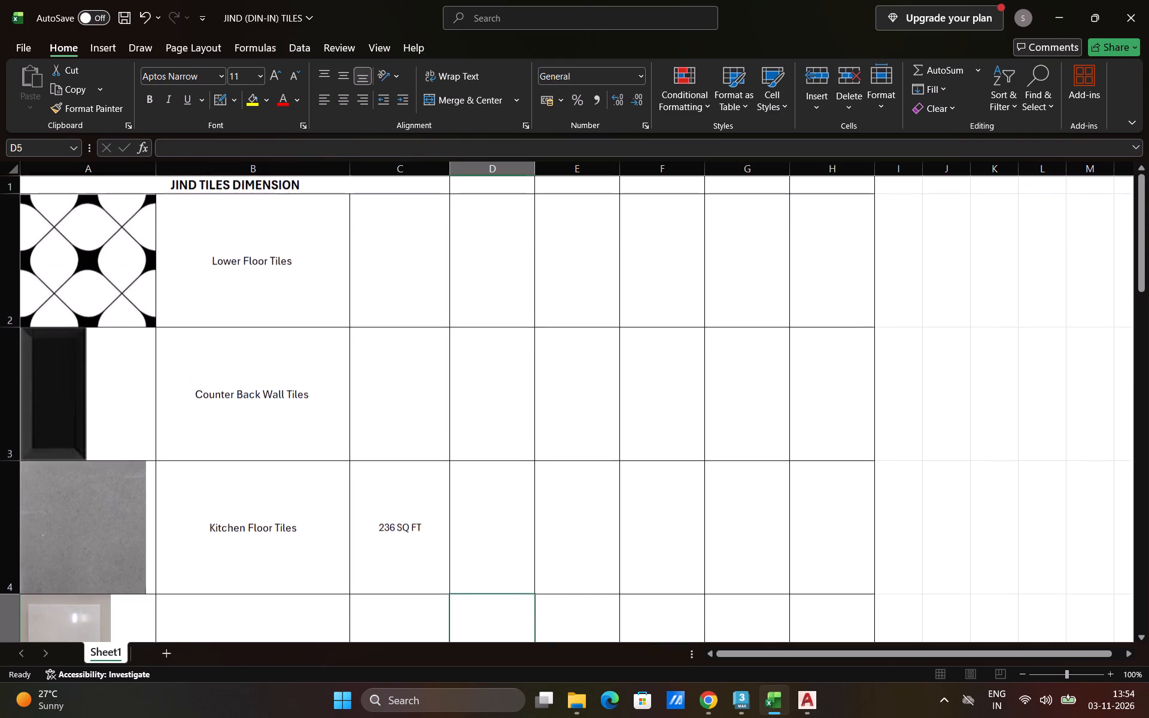
scroll(399, 346, down, 4)
Check the kitchen plan in AutoCAD, search Google for 14'2"X9' IN SQ FT, and enter 127.5 in column G of the Kitchen Wall Tiles row.
click(752, 523)
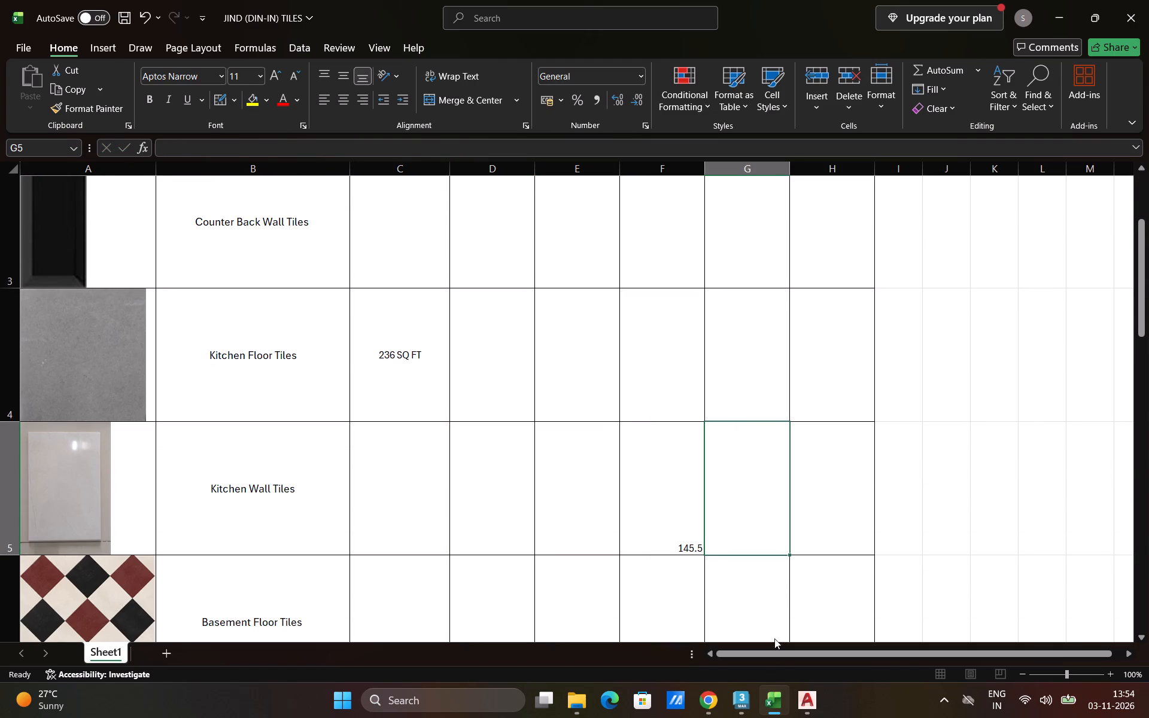
click(803, 705)
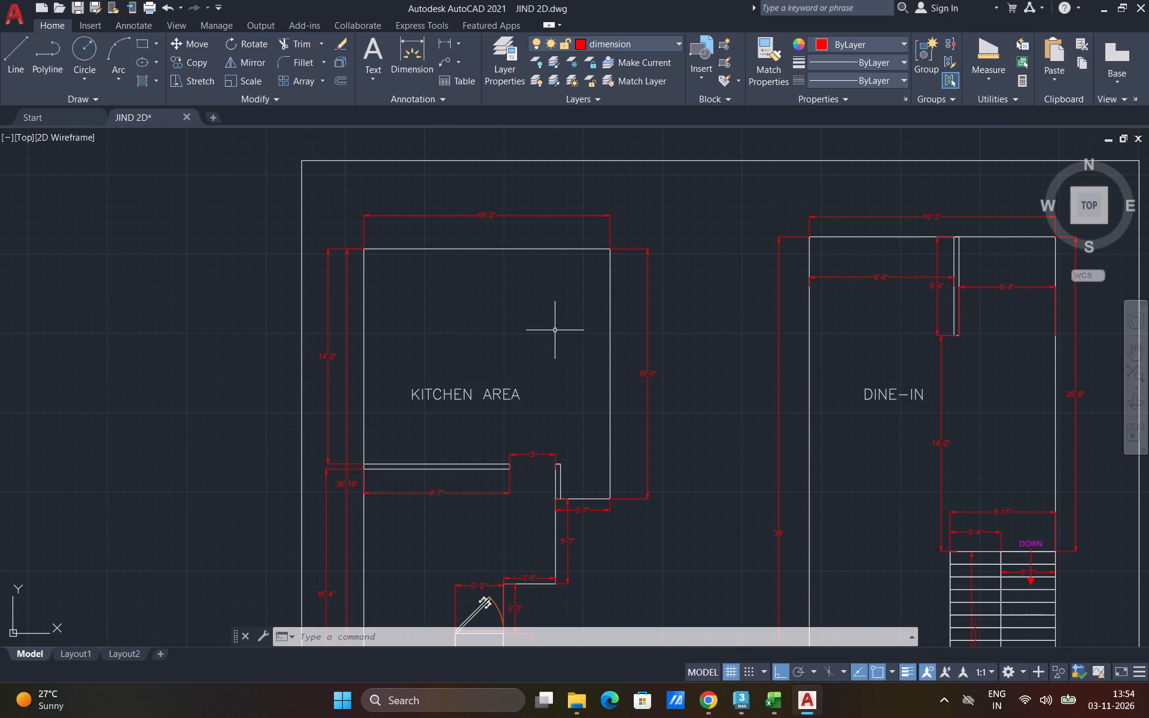
click(685, 699)
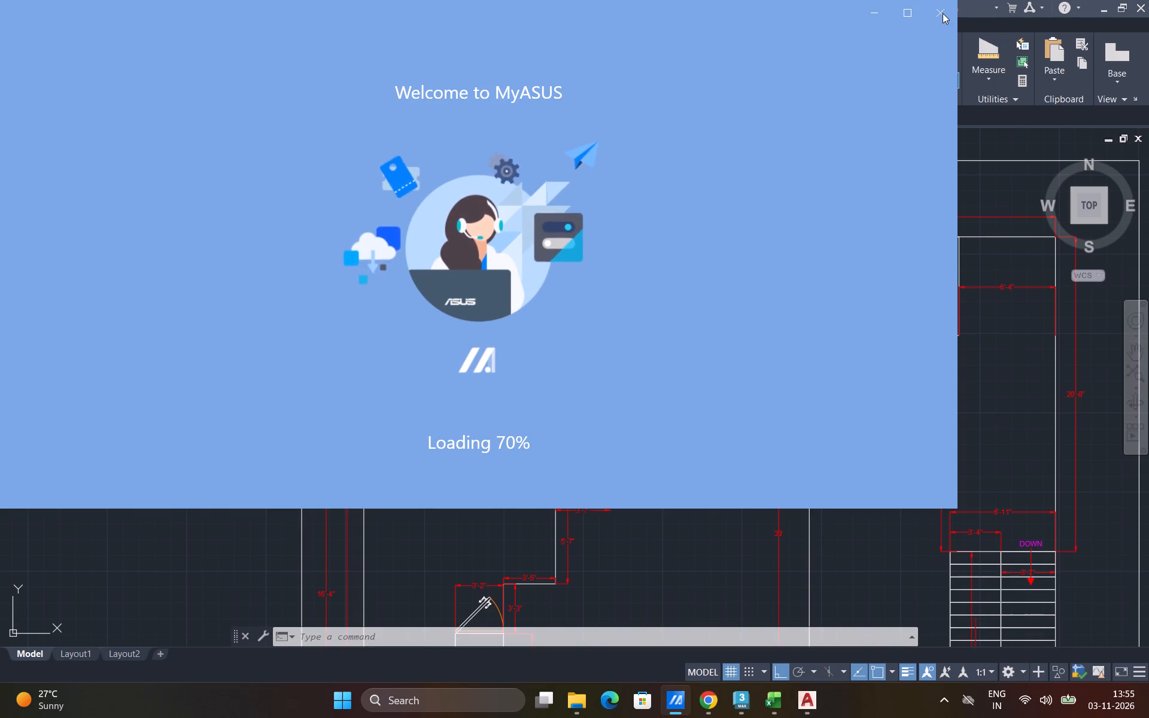
click(943, 13)
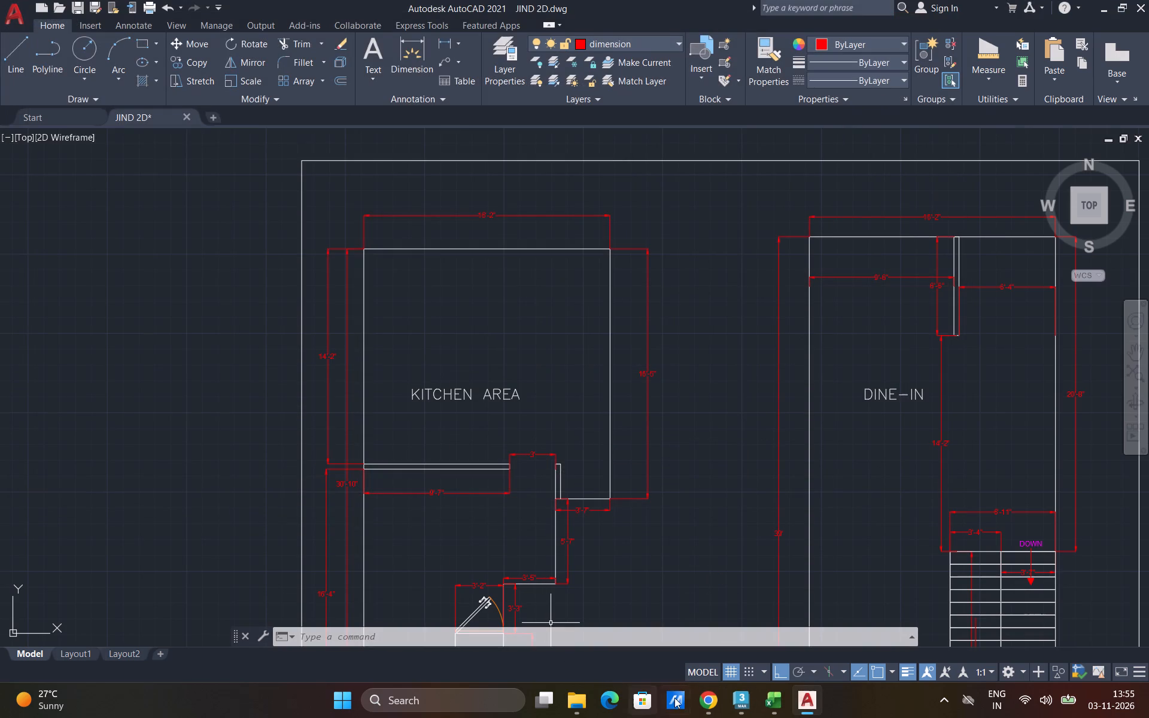
click(703, 697)
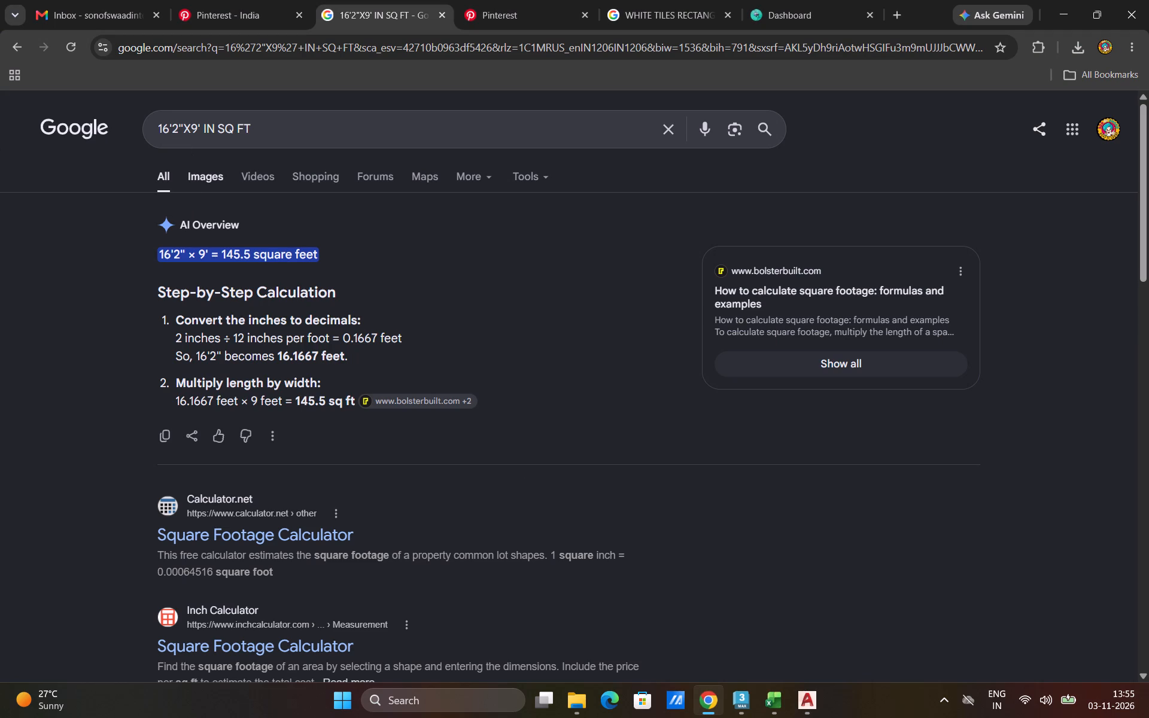
click(169, 130)
key(BackSpace)
key(4)
key(Return)
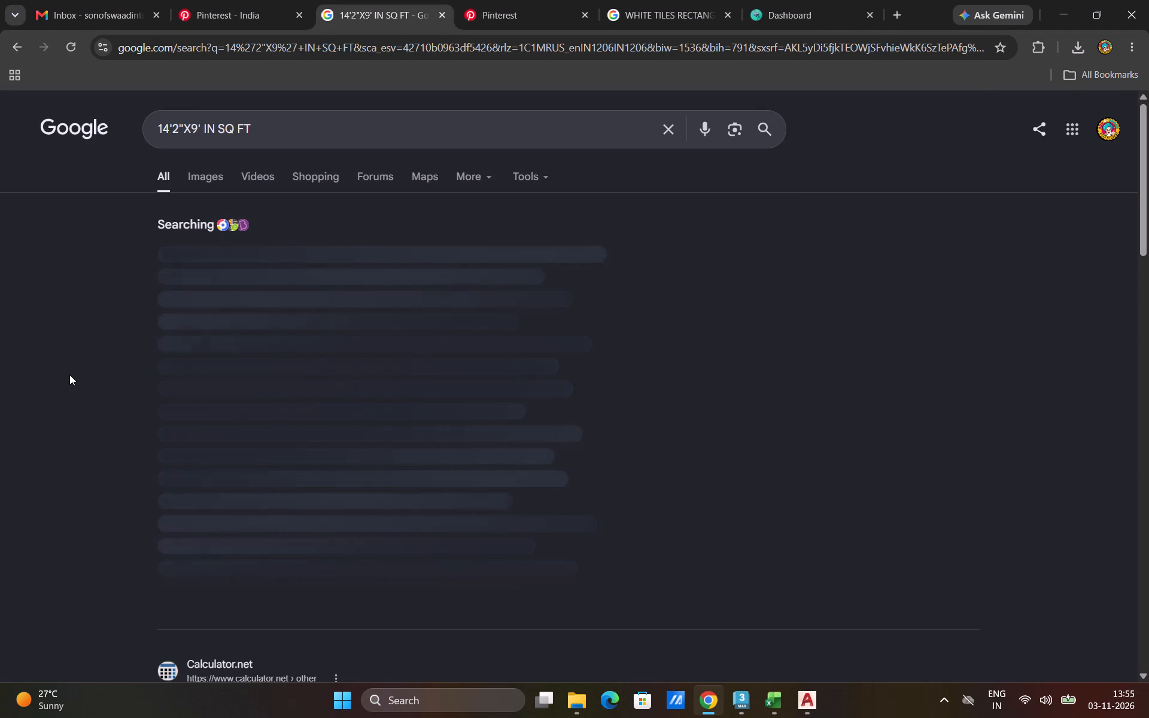
click(779, 692)
text(127.5)
key(Right)
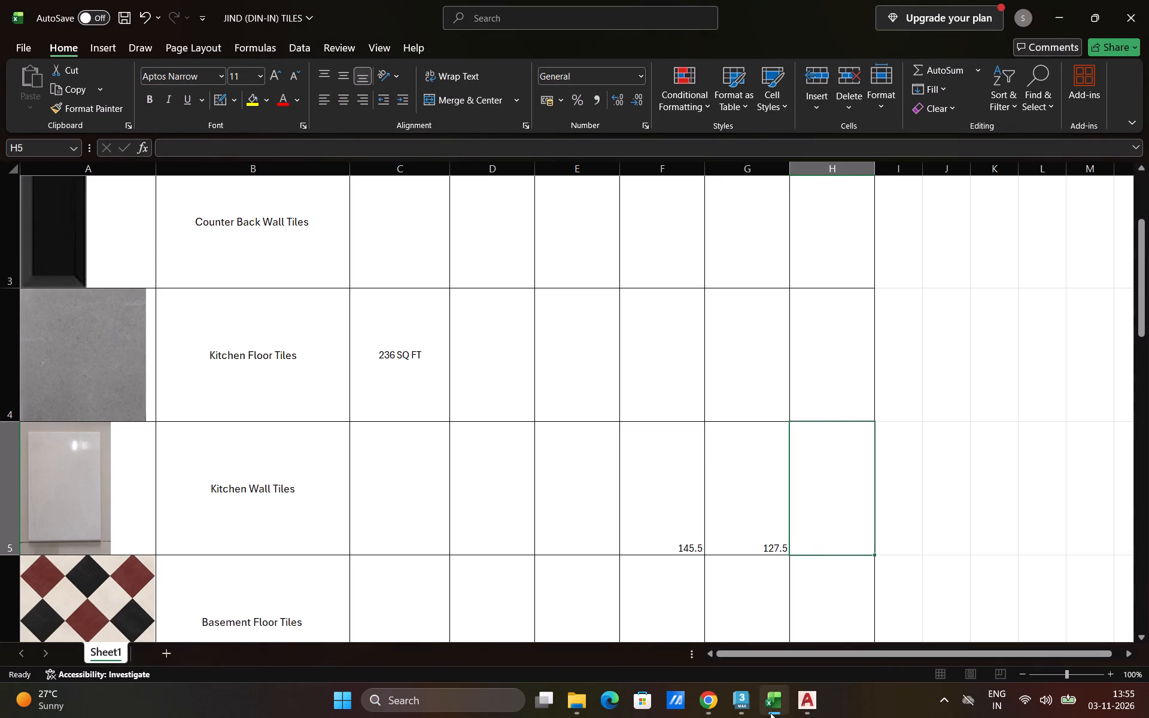
Search Google for 16'5"X9' IN SQ FT and enter the rounded area 148 in column H of the Kitchen Wall Tiles row.
click(807, 698)
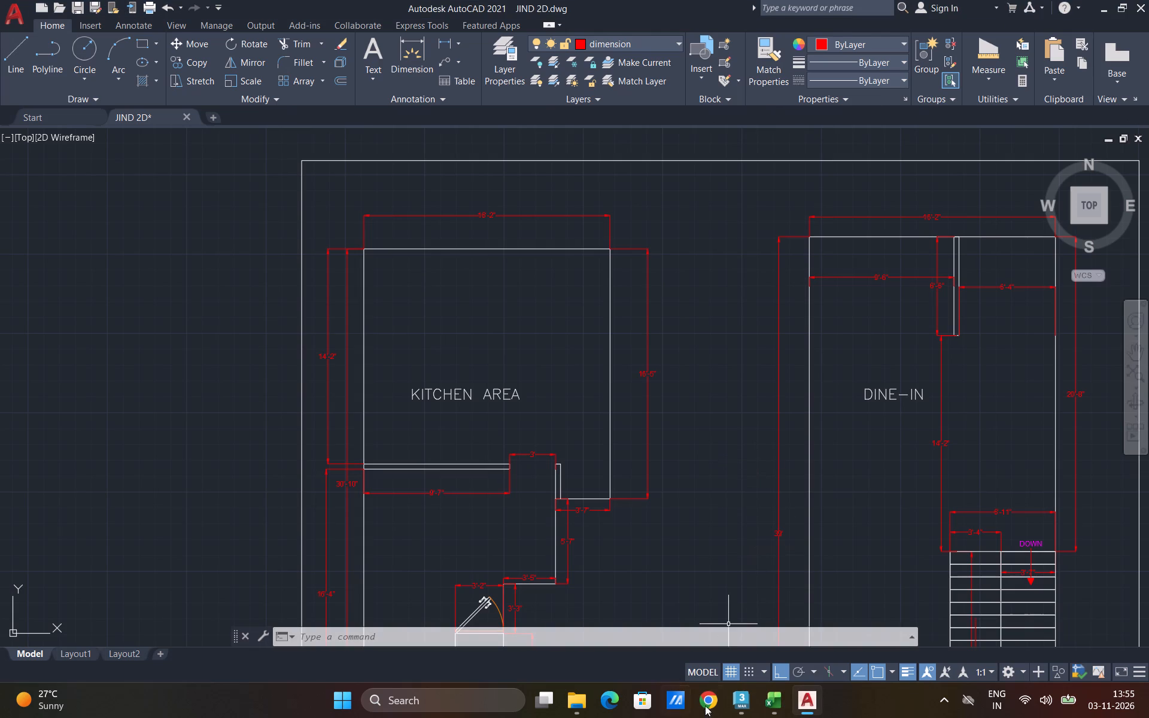
click(710, 707)
click(177, 133)
key(BackSpace)
key(BackSpace)
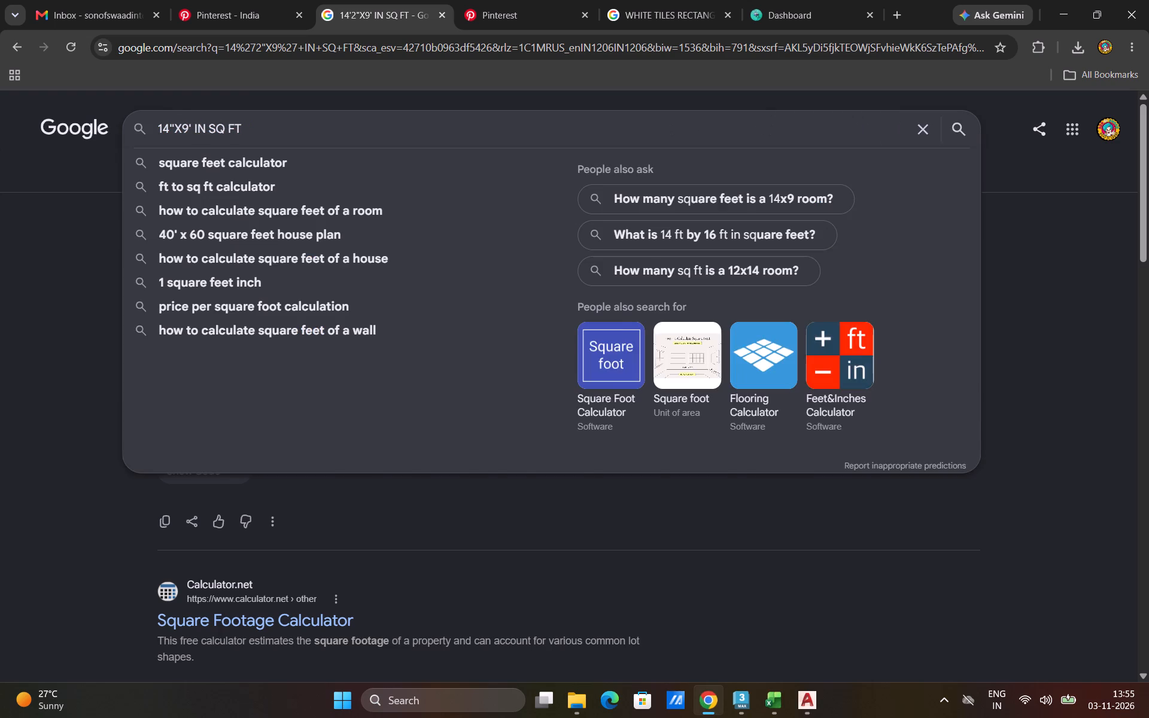
key(BackSpace)
text(6'5)
key(Return)
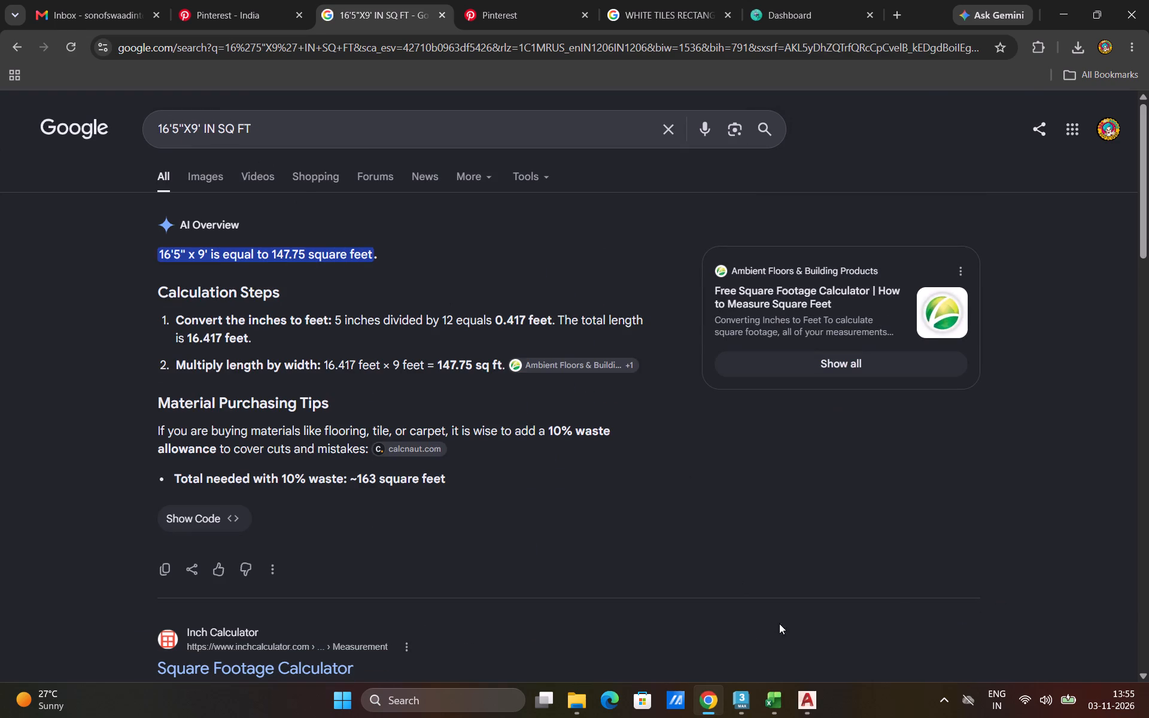
click(774, 683)
text(148)
key(Right)
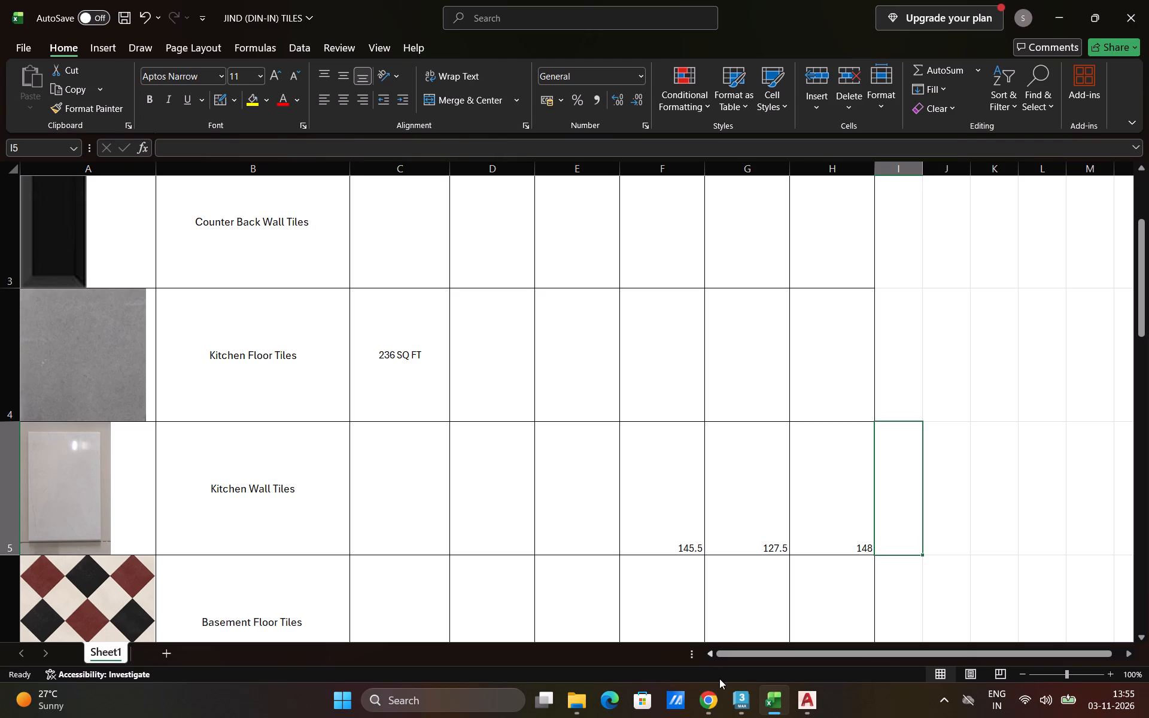
Check the kitchen plan in AutoCAD, search Google for 13'2"X9' IN SQ FT, and enter 118.5 in column I of the Kitchen Wall Tiles row.
click(793, 708)
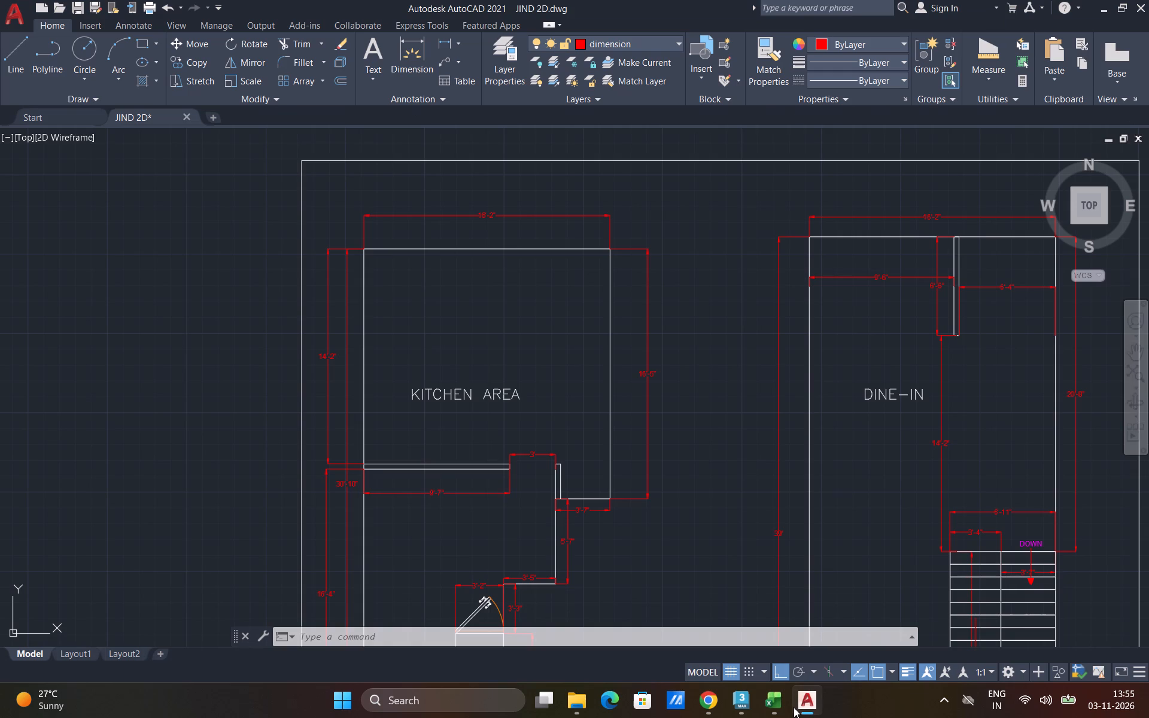
click(724, 711)
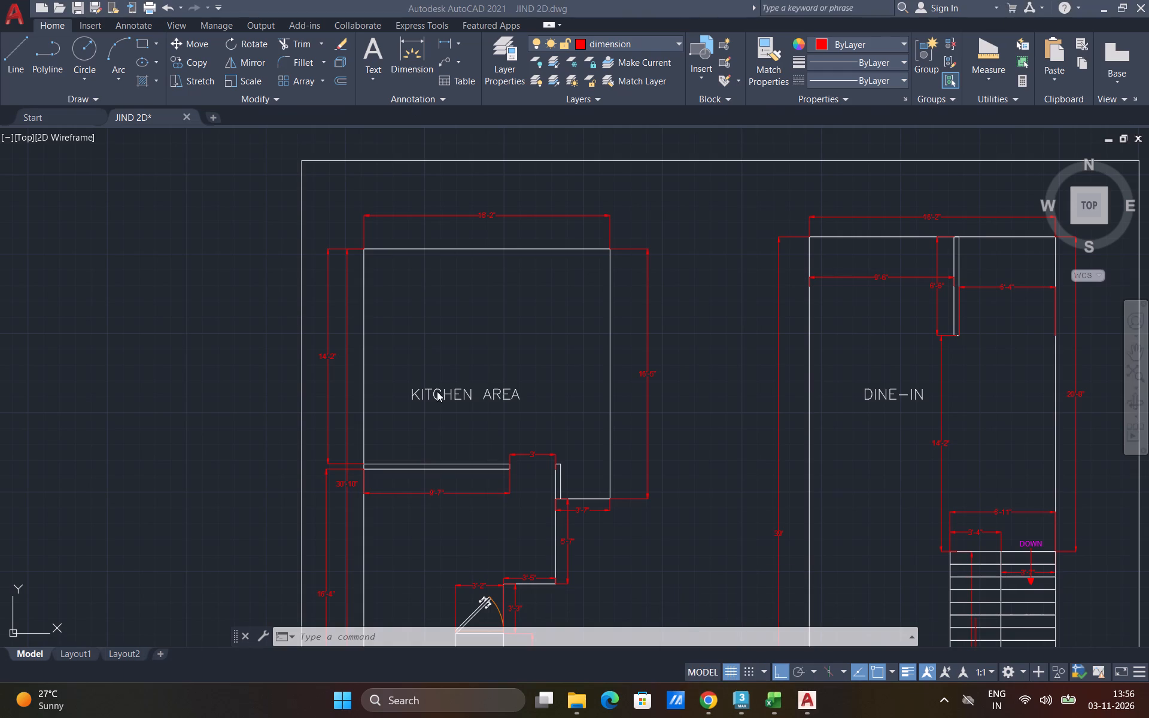
click(710, 717)
click(177, 129)
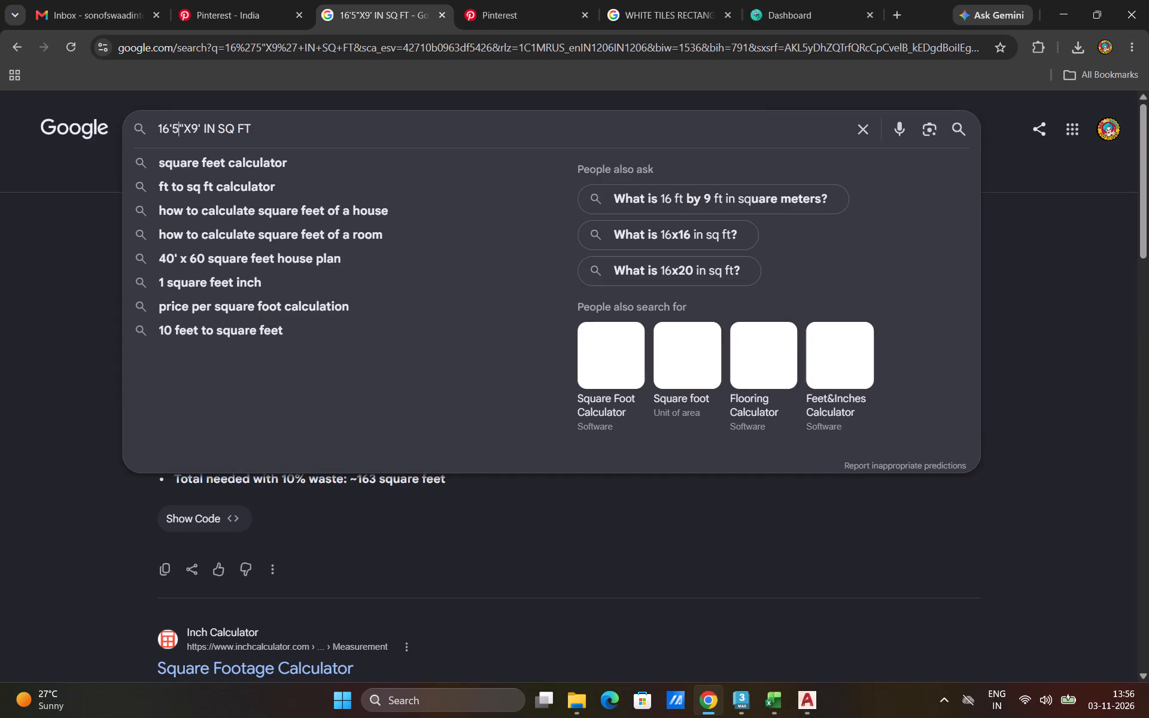
key(BackSpace)
key(BackSpace)
key(BackSpace)
text(3'2)
key(Return)
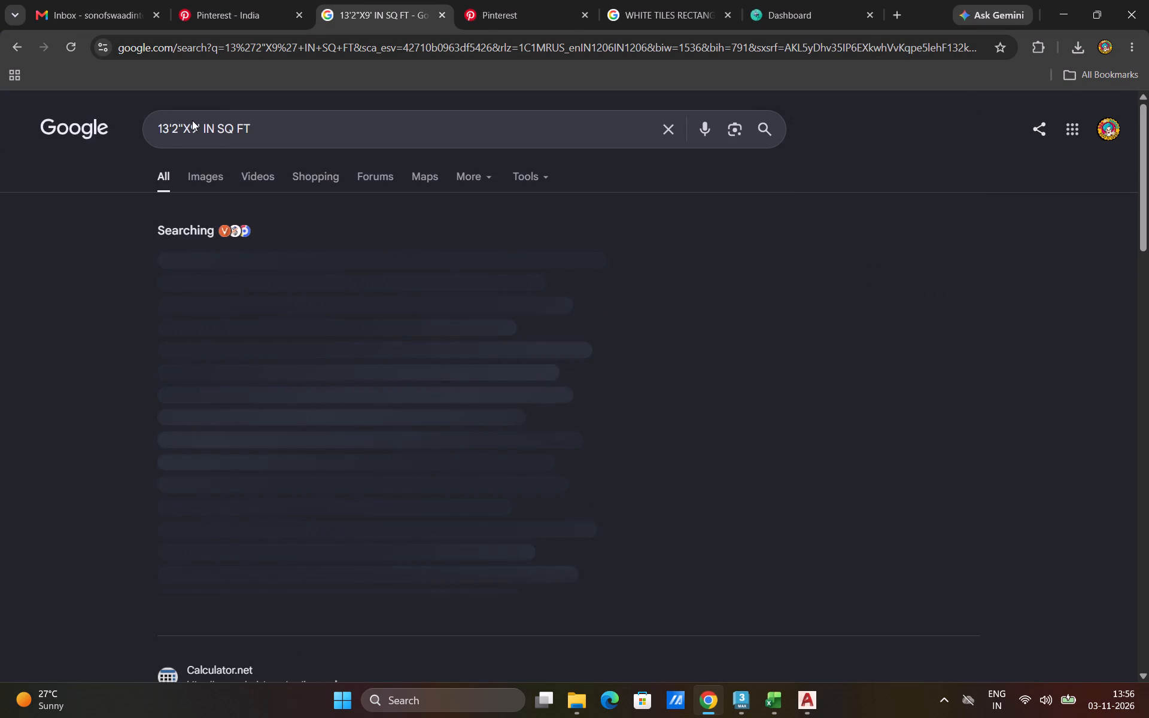
click(779, 701)
text(118.5)
key(Right)
AutoSum the four wall areas in columns F to I of the Kitchen Wall Tiles row into column J.
drag(668, 523, 886, 522)
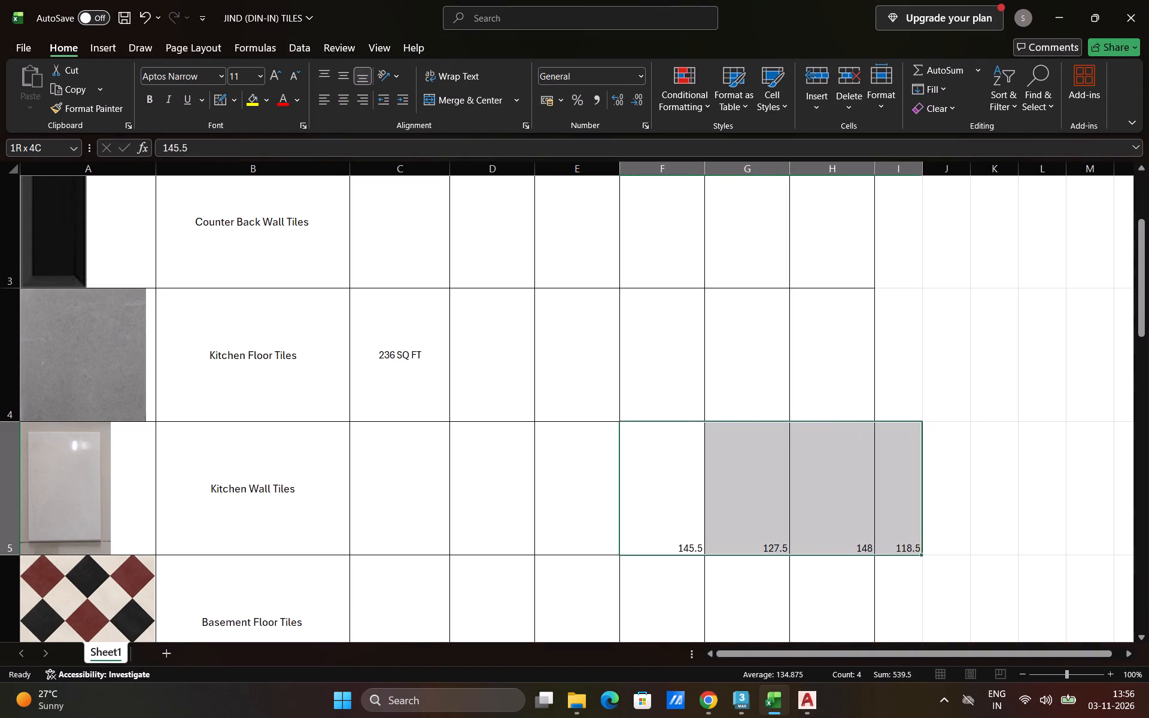
drag(886, 522, 932, 518)
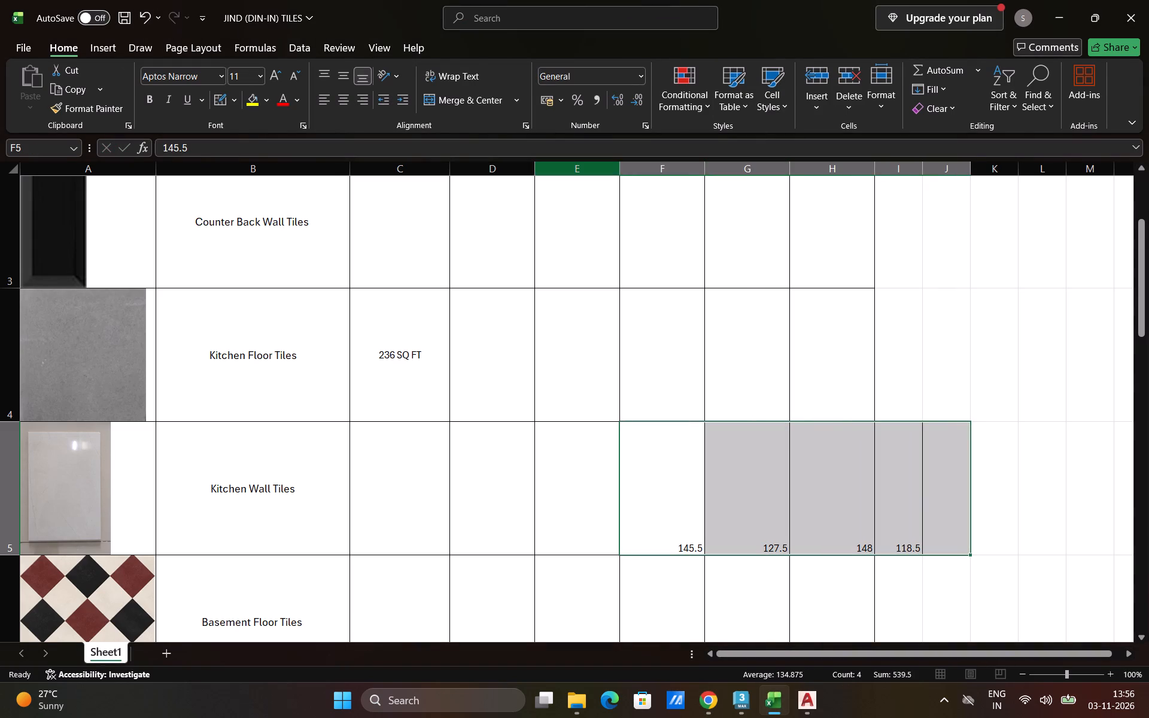
click(928, 72)
Enter 539.5 SQ FT in column C of the Kitchen Wall Tiles row and save the workbook.
click(375, 493)
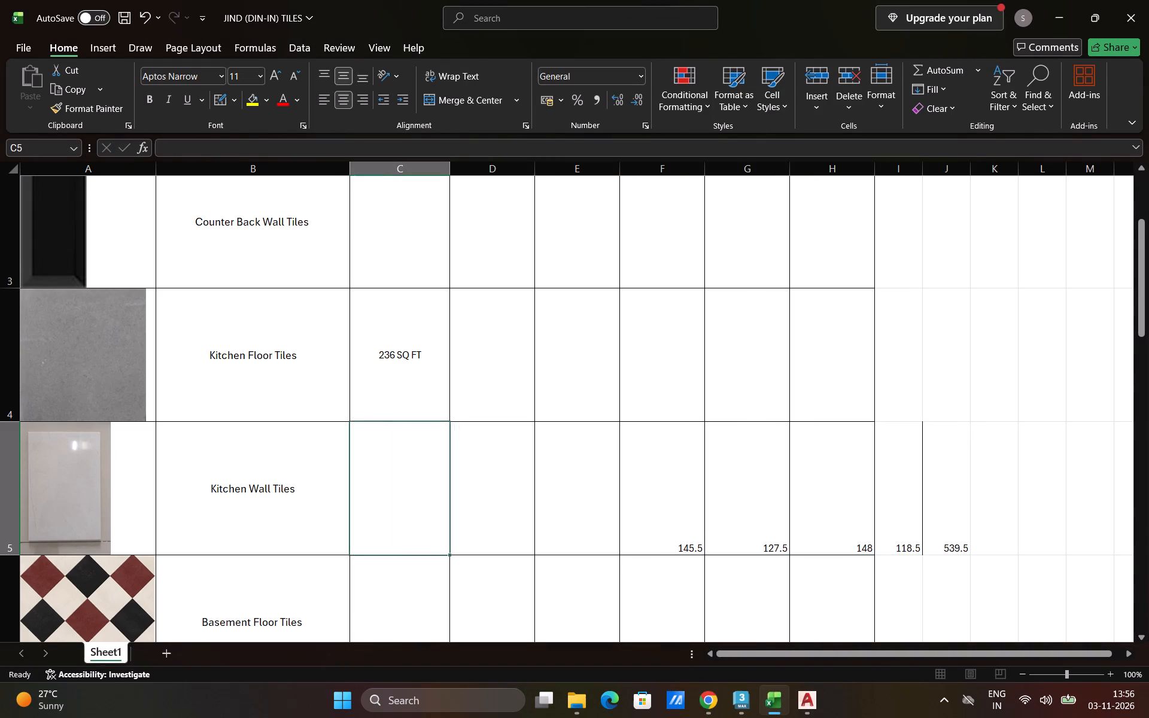
text(539.5 SQ FT)
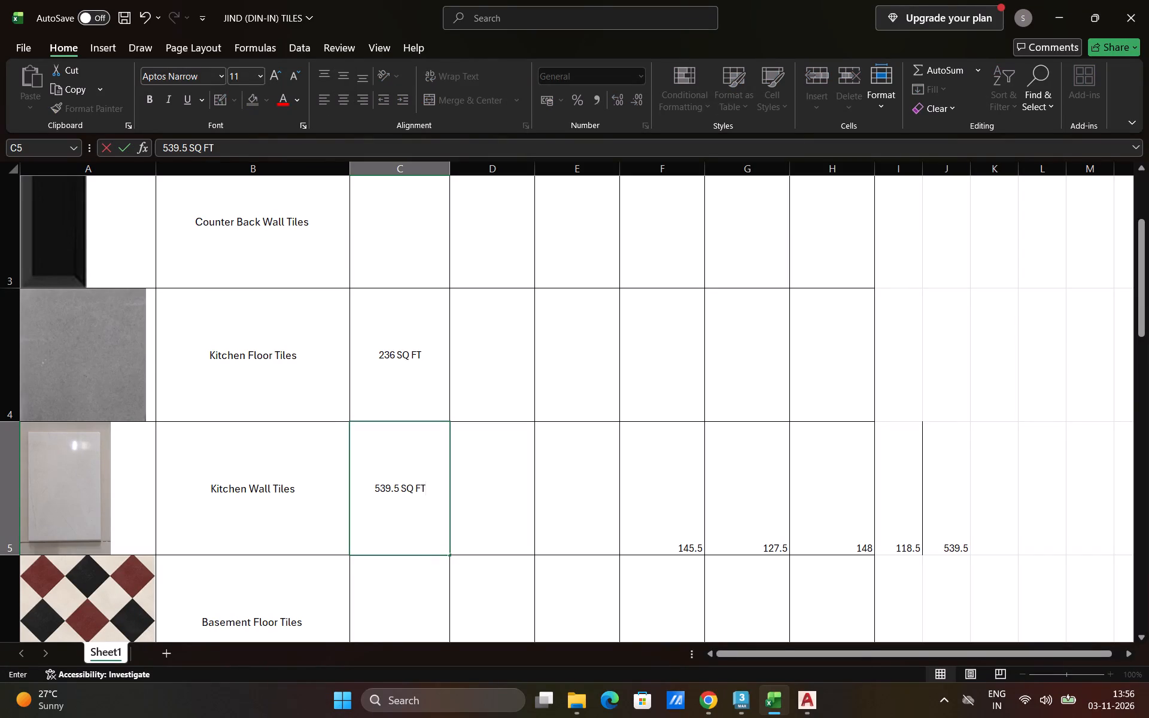
click(386, 393)
key(ctrl+s)
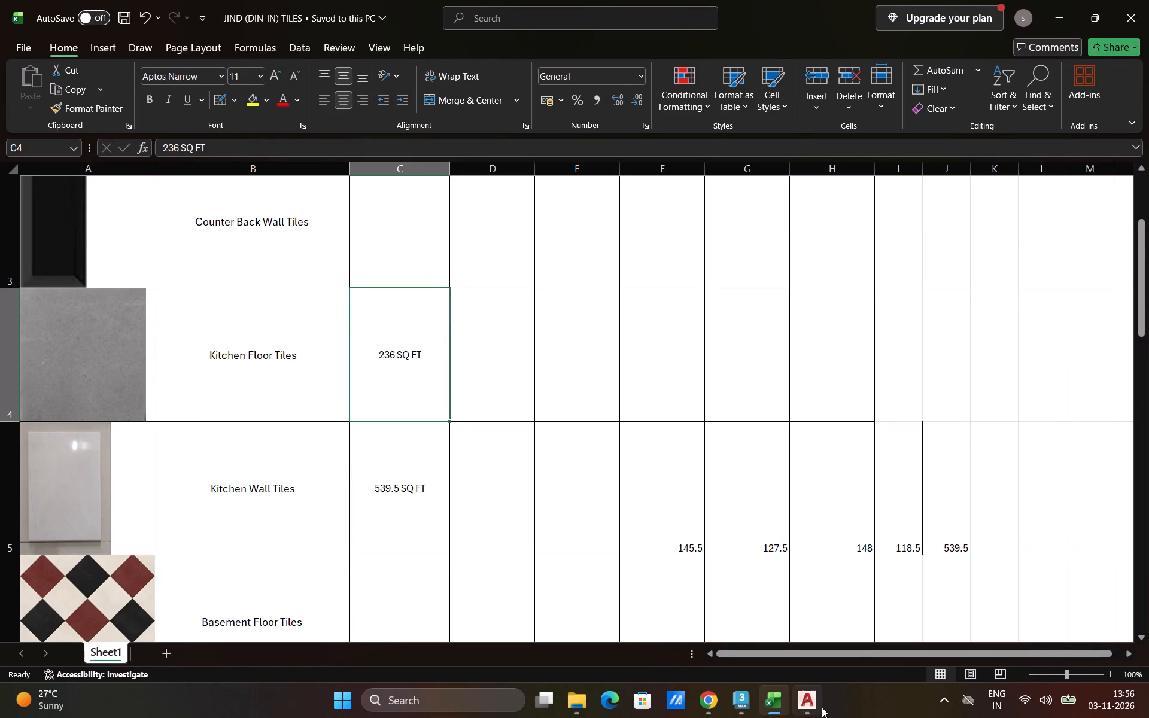
Examine the ground-floor plan below the kitchen in AutoCAD and the panorama thumbnails on the Panoraven dashboard in Chrome.
click(822, 707)
scroll(549, 306, down, 2)
scroll(482, 388, up, 1)
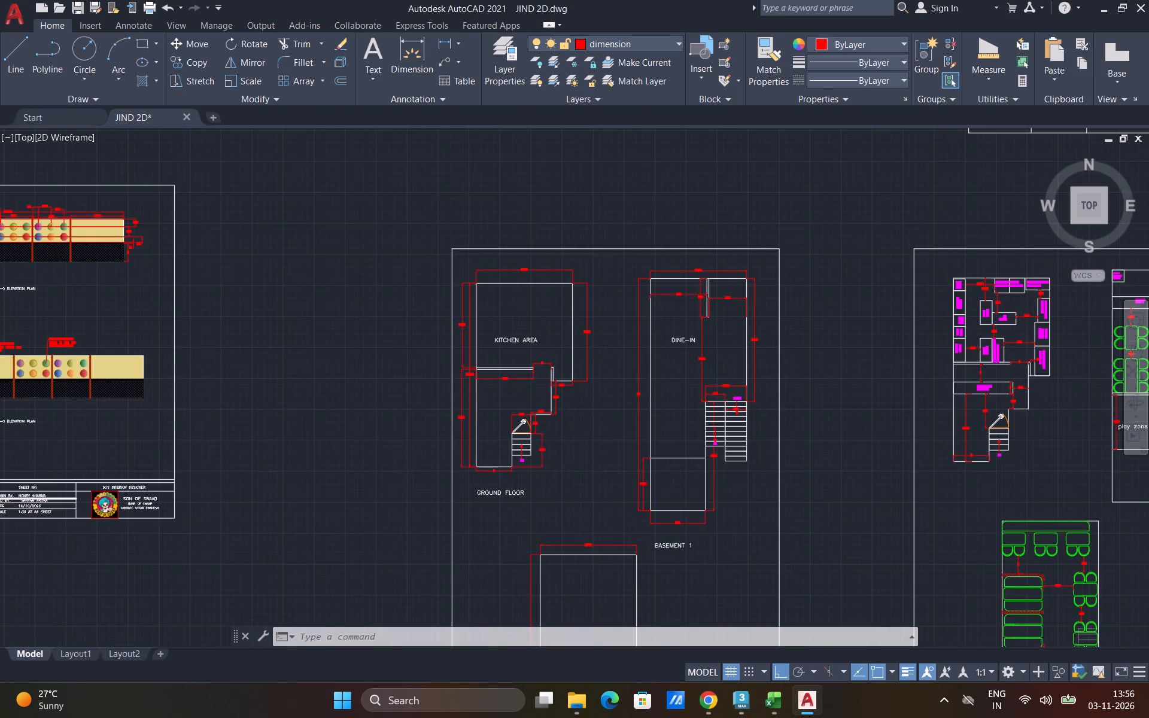
scroll(482, 388, up, 1)
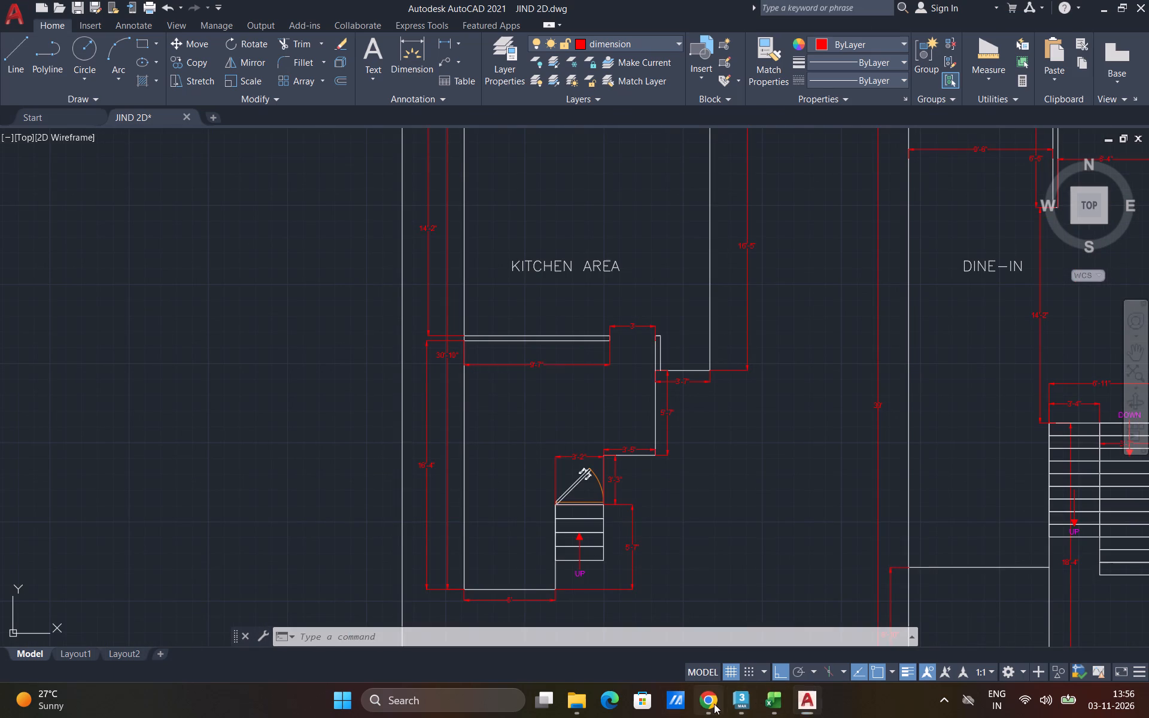
click(714, 704)
click(761, 0)
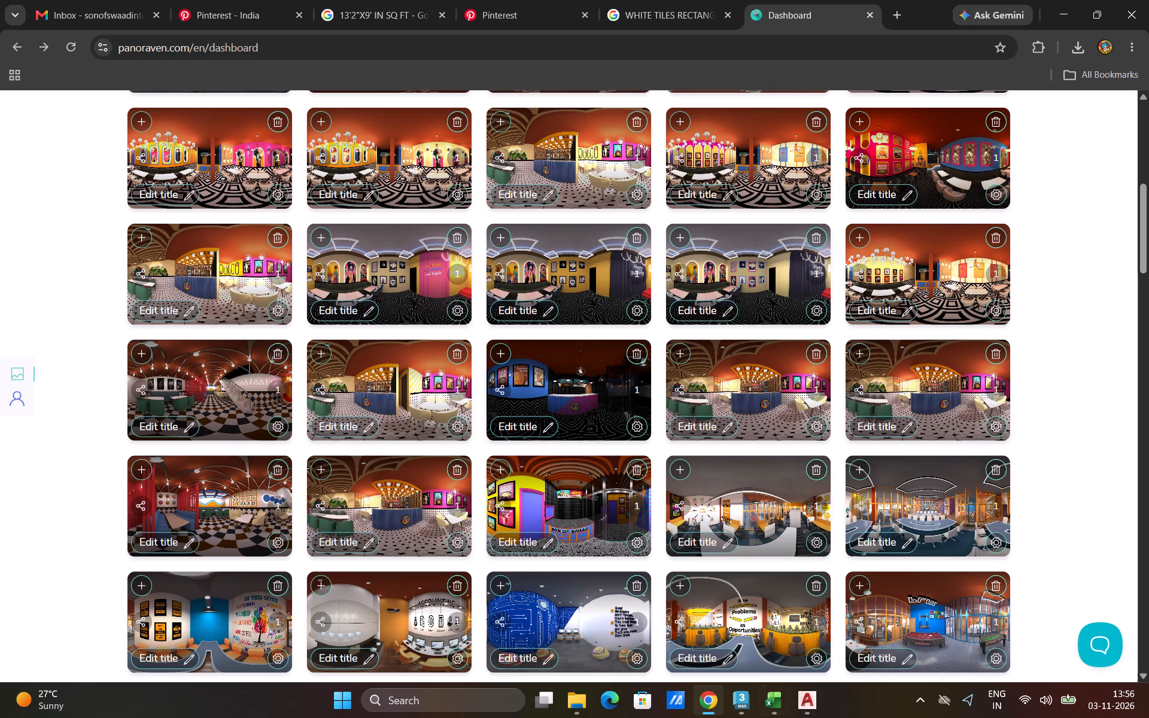
In AutoCAD, measure the ground-floor area below the kitchen by tracing its outline, including the door area and excluding the stairs.
click(806, 708)
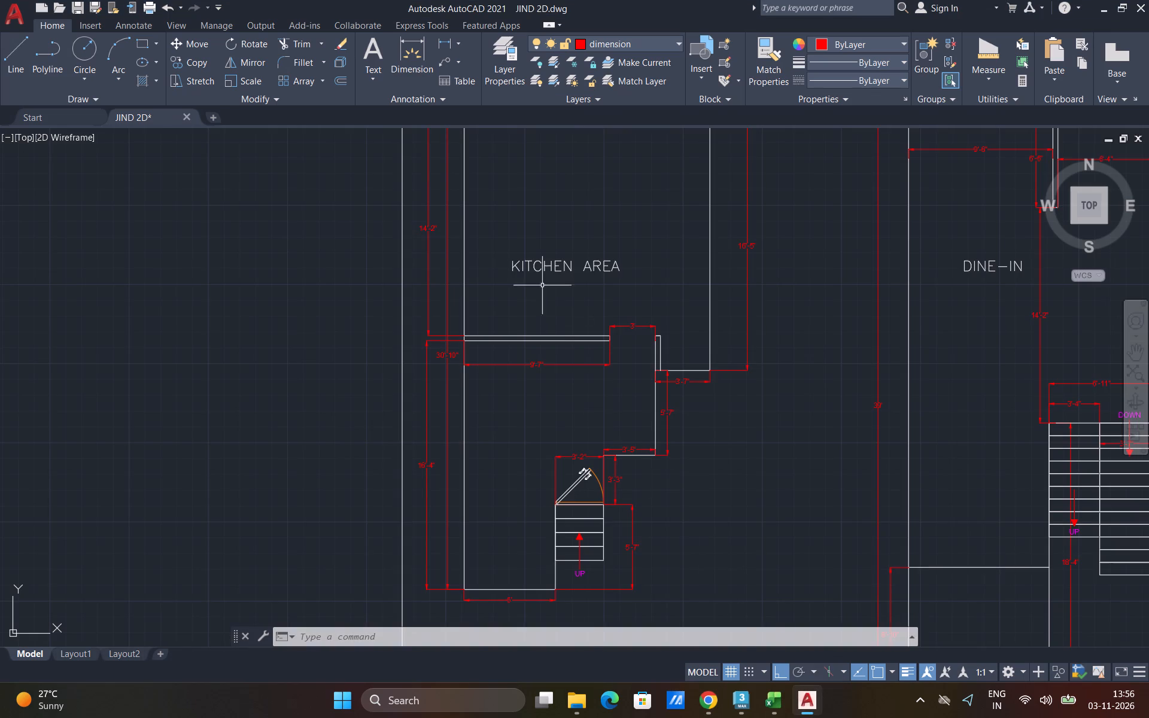
scroll(533, 269, down, 1)
click(1004, 57)
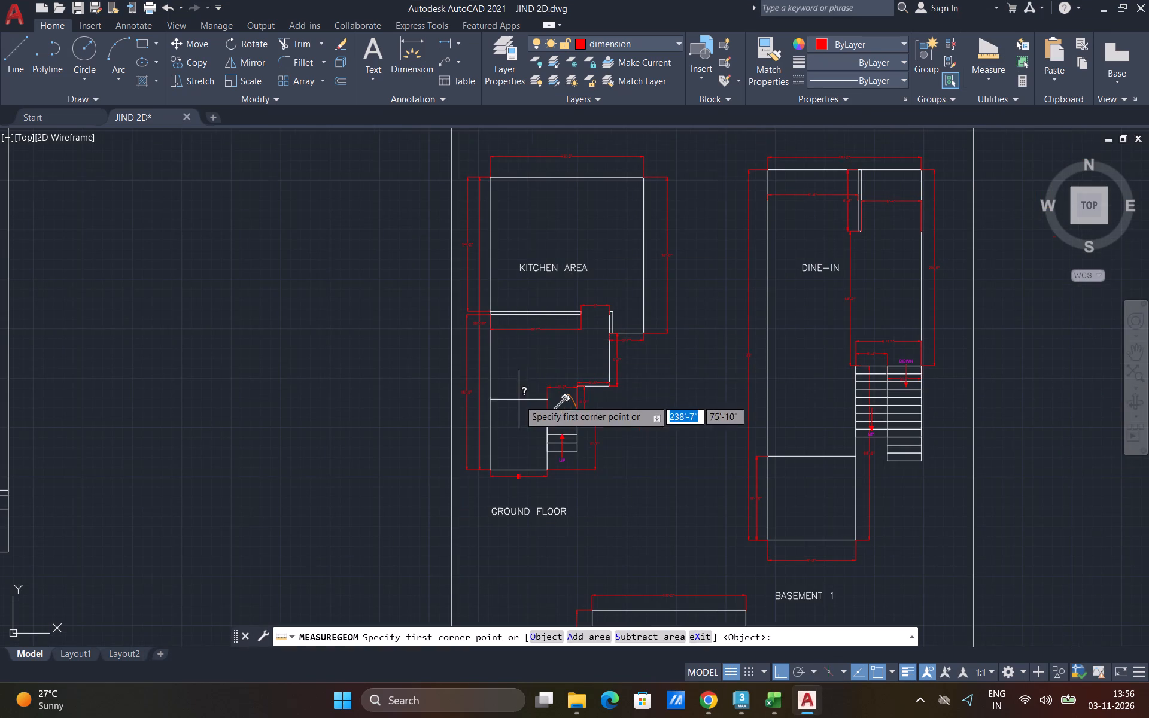
scroll(519, 400, up, 1)
click(473, 267)
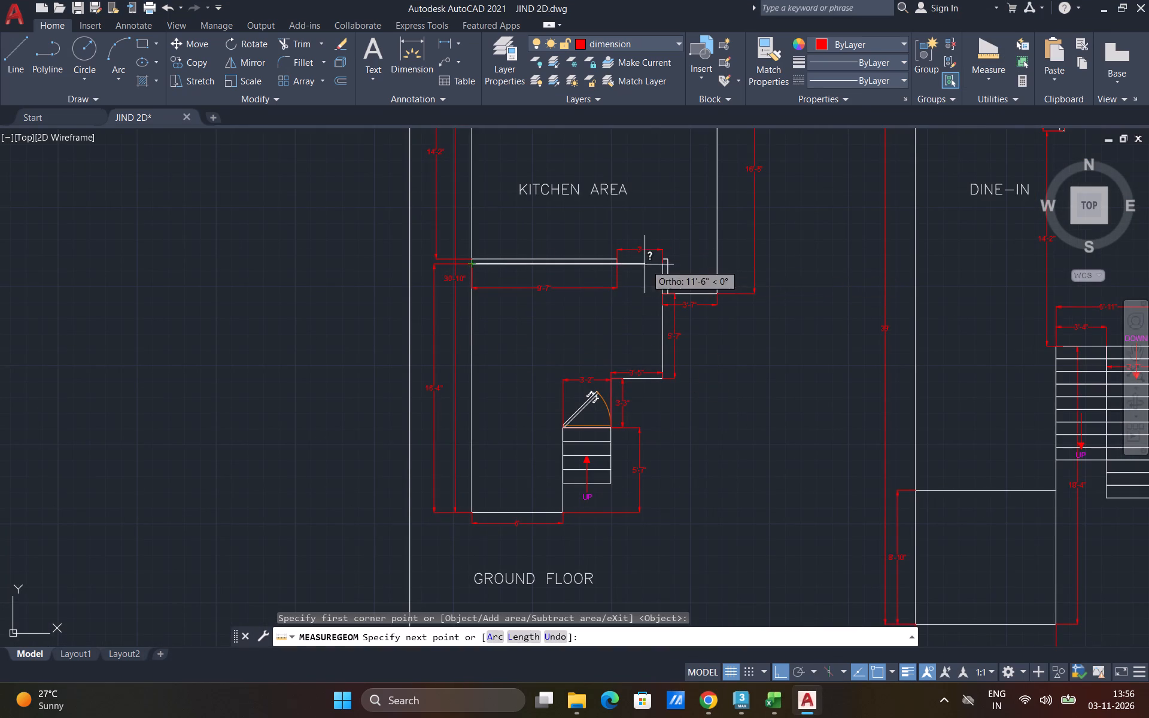
click(662, 262)
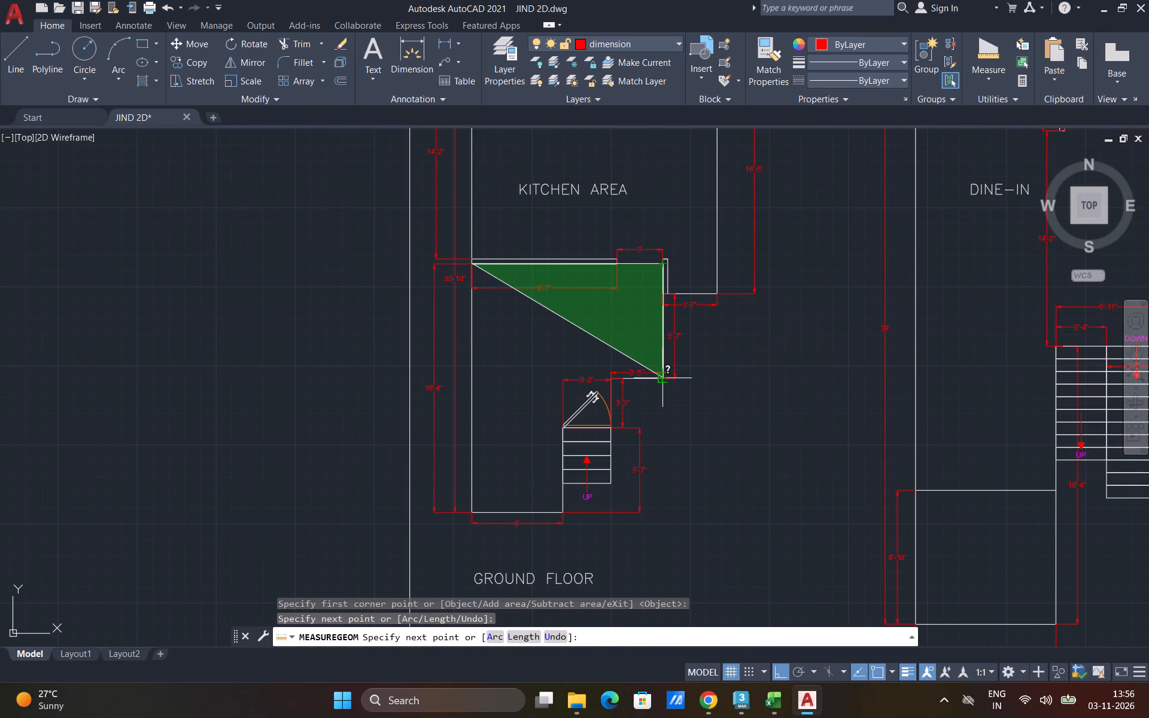
click(664, 381)
scroll(610, 388, up, 3)
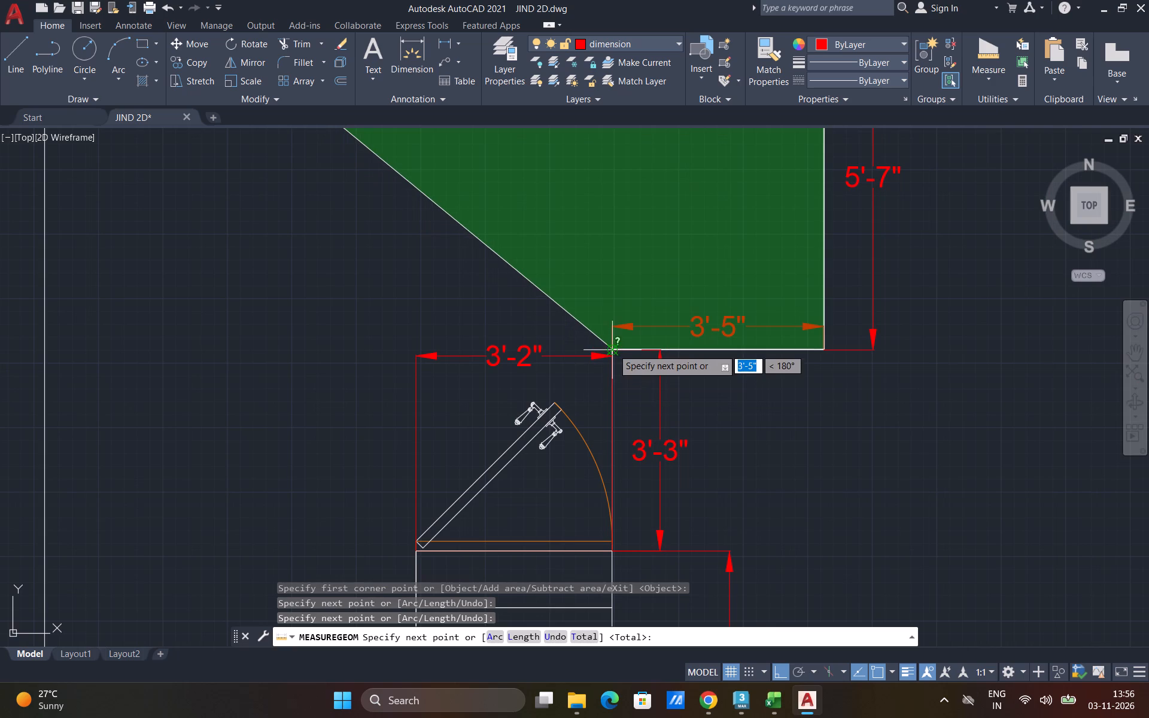
click(613, 349)
click(616, 555)
scroll(651, 428, down, 3)
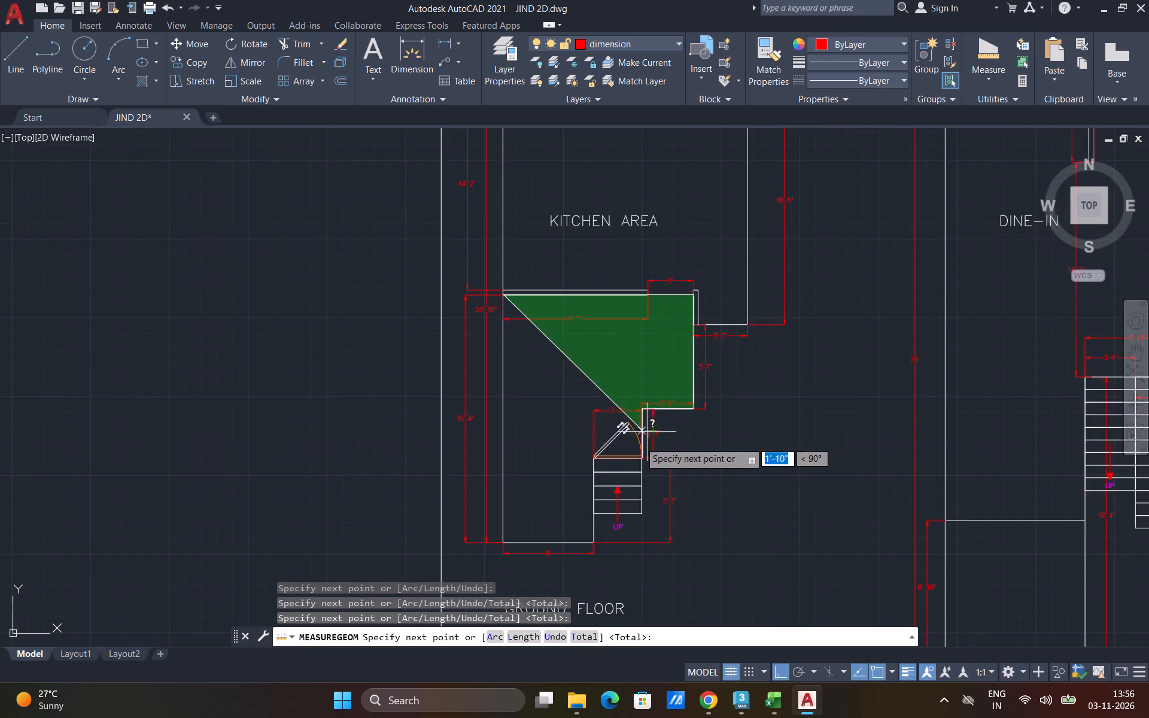
scroll(576, 560, up, 3)
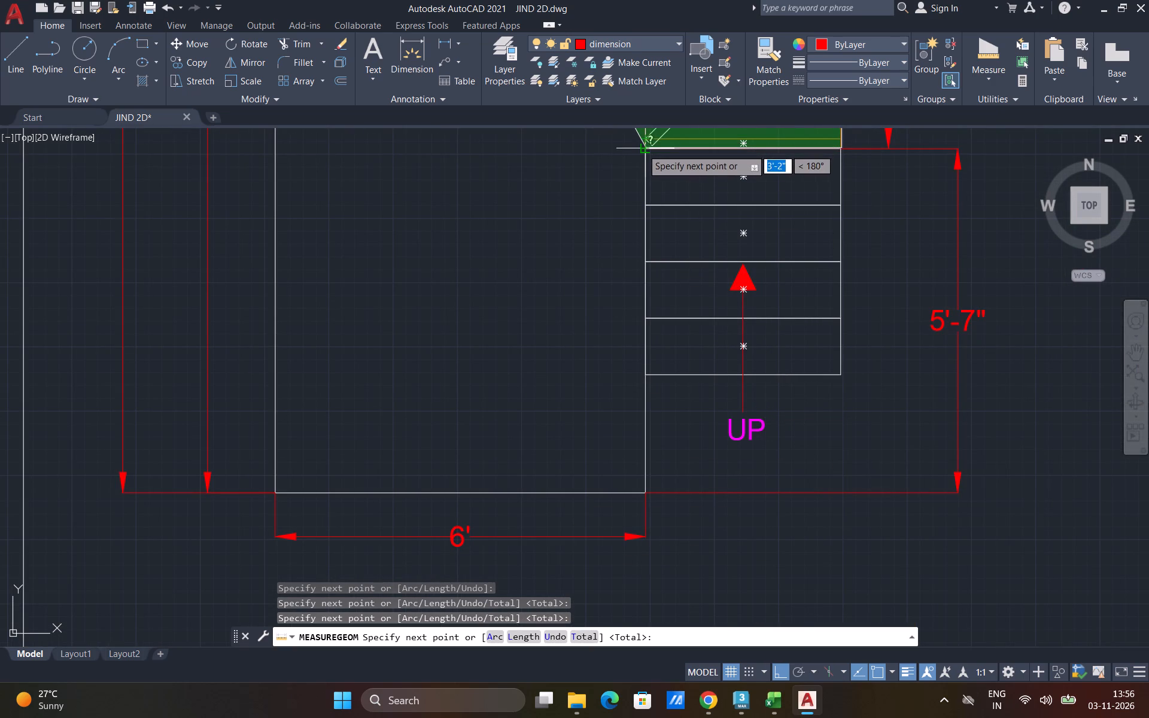
click(642, 150)
click(643, 495)
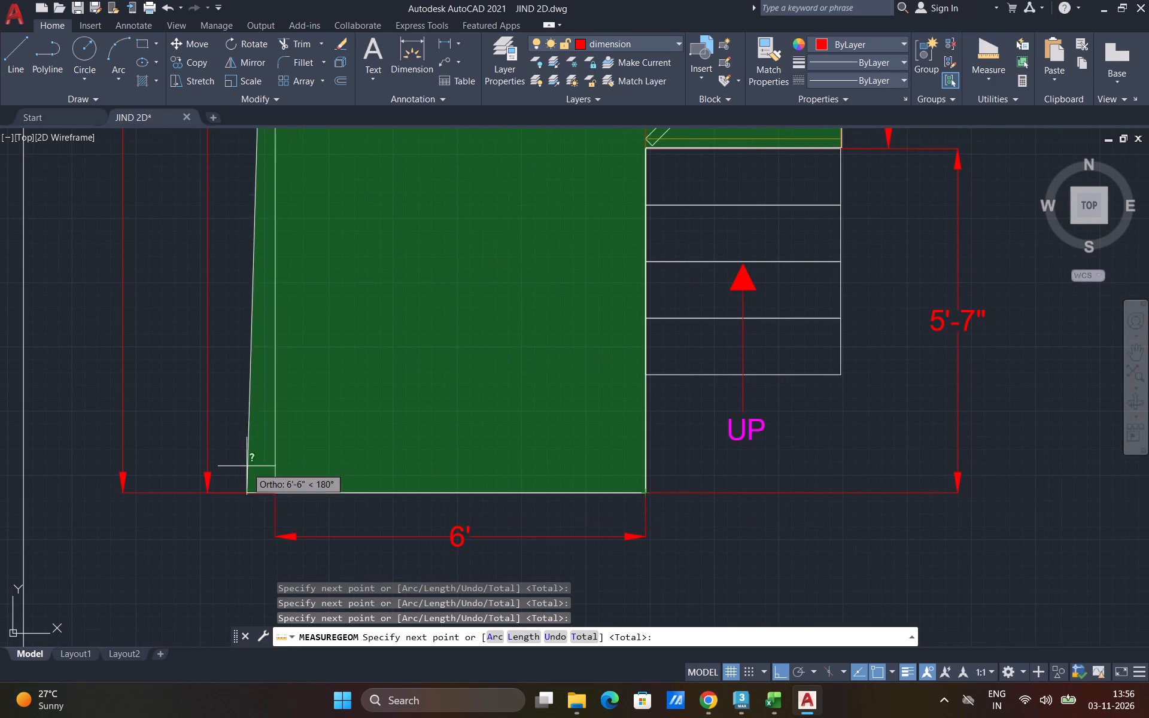
click(272, 492)
scroll(315, 554, down, 5)
scroll(317, 430, up, 4)
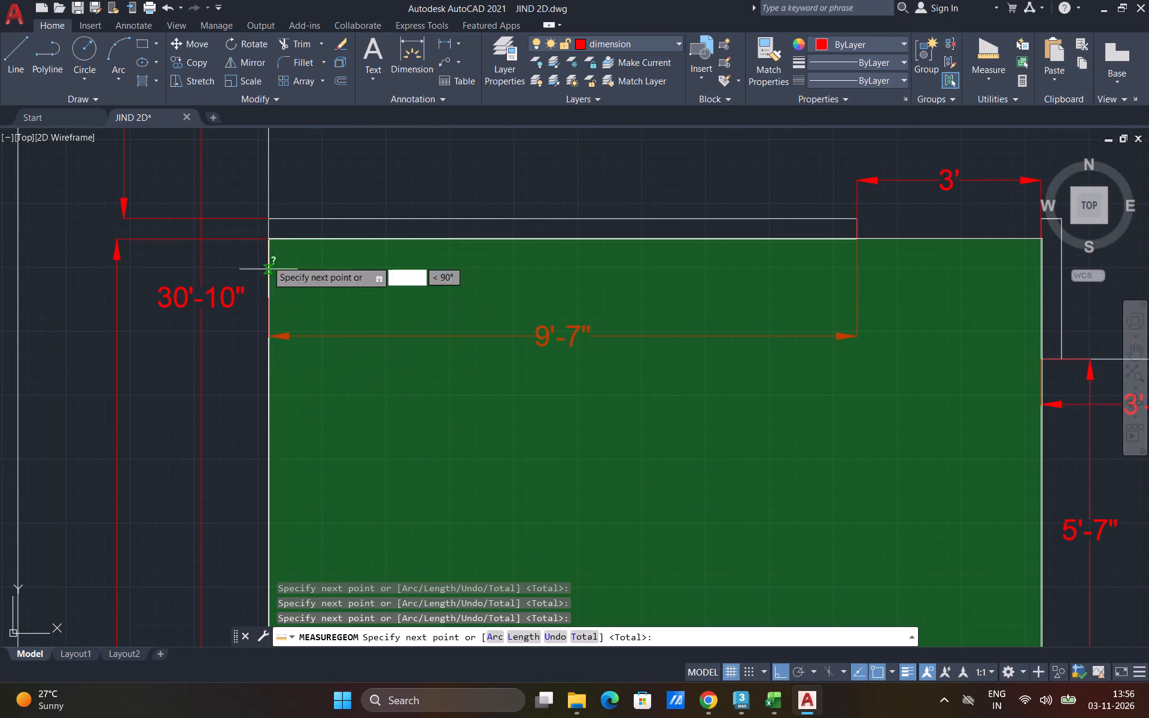
click(265, 236)
key(t)
key(Return)
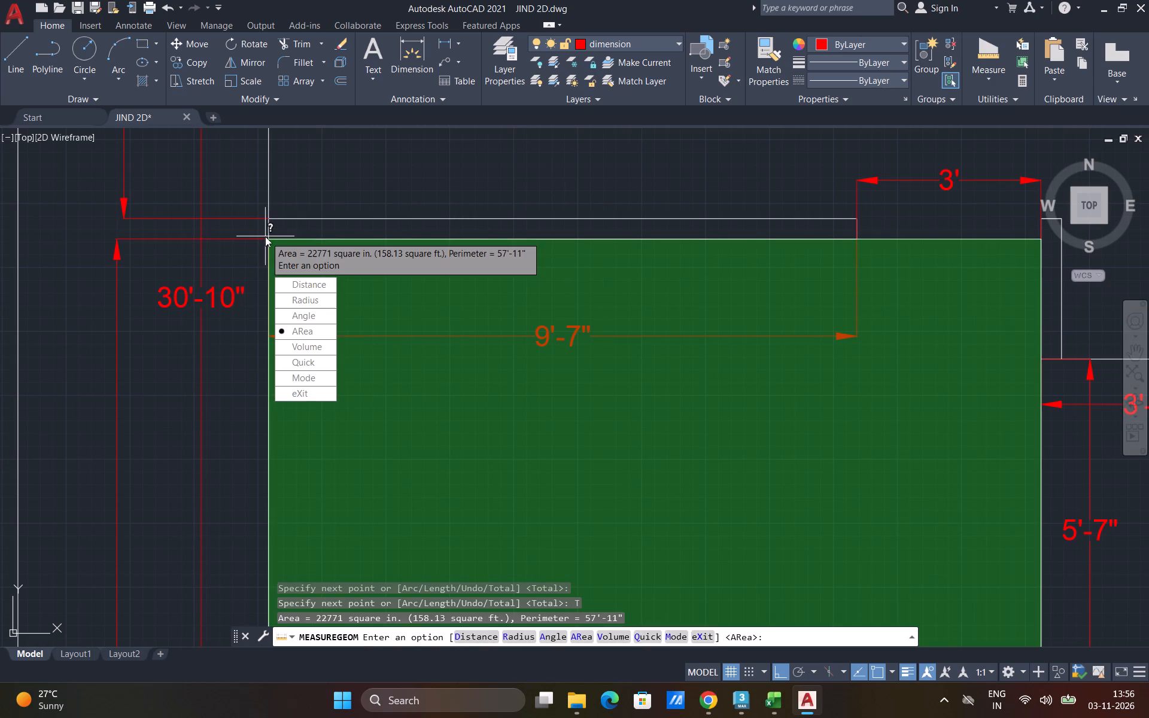
key(Escape)
Enter 158 in column F of the GROUND FLOOR TILES row in the Excel workbook.
click(776, 706)
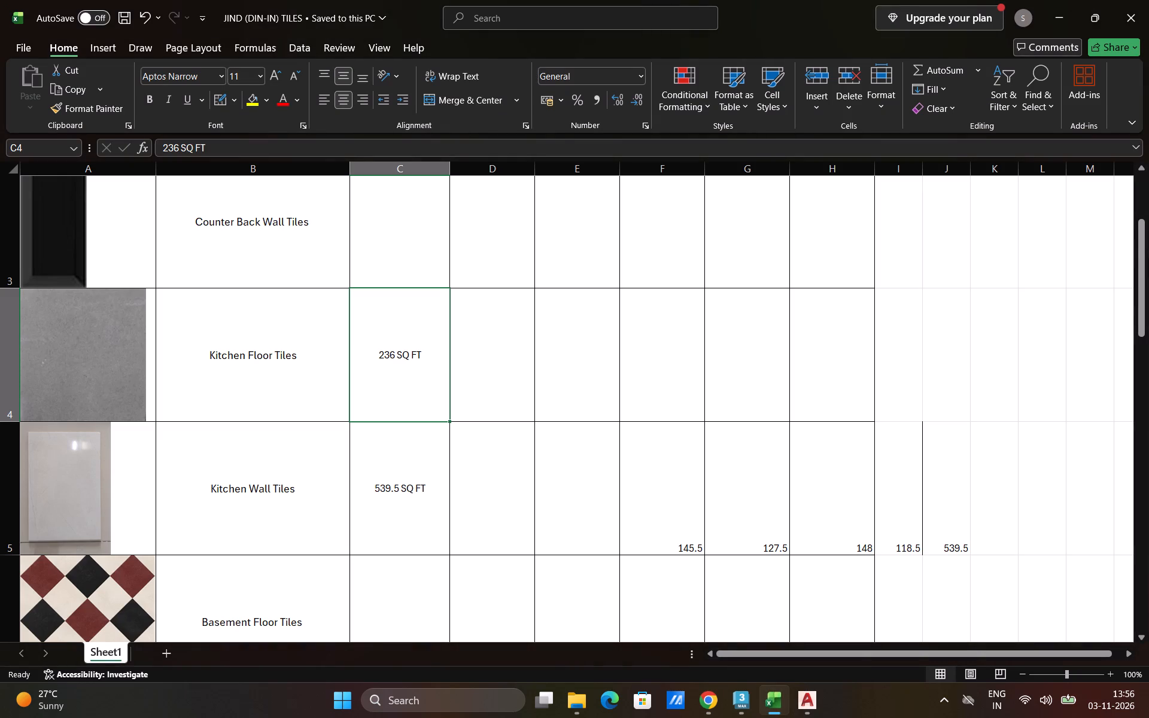
scroll(525, 450, up, 6)
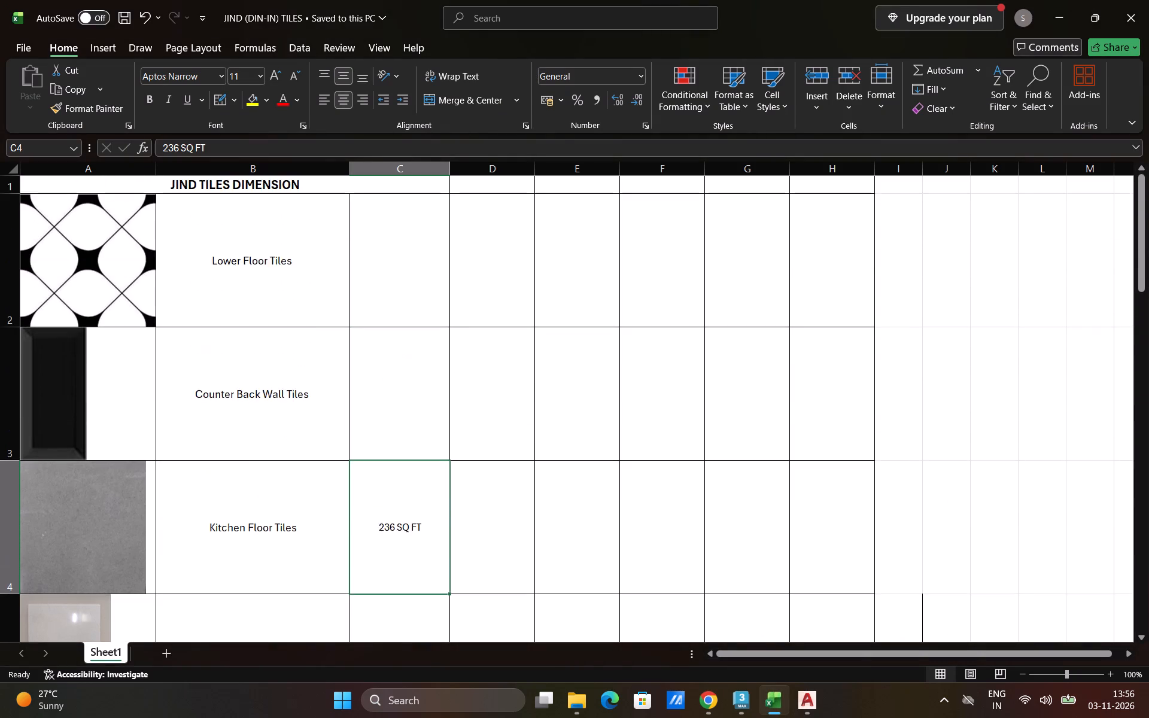
scroll(525, 450, down, 11)
click(664, 434)
text(158)
key(Right)
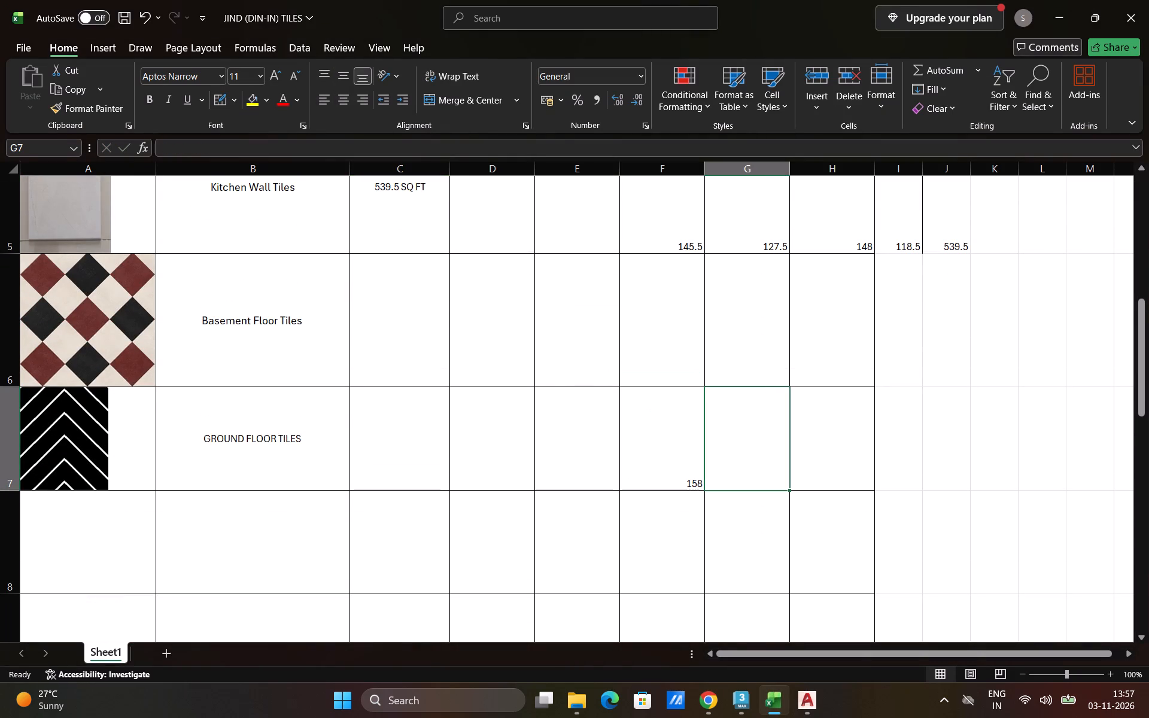
Check the ground-floor plan in AutoCAD, search Google for 16'4"X3' IN SQ FT, and enter 49 in column G of the GROUND FLOOR TILES row.
click(809, 696)
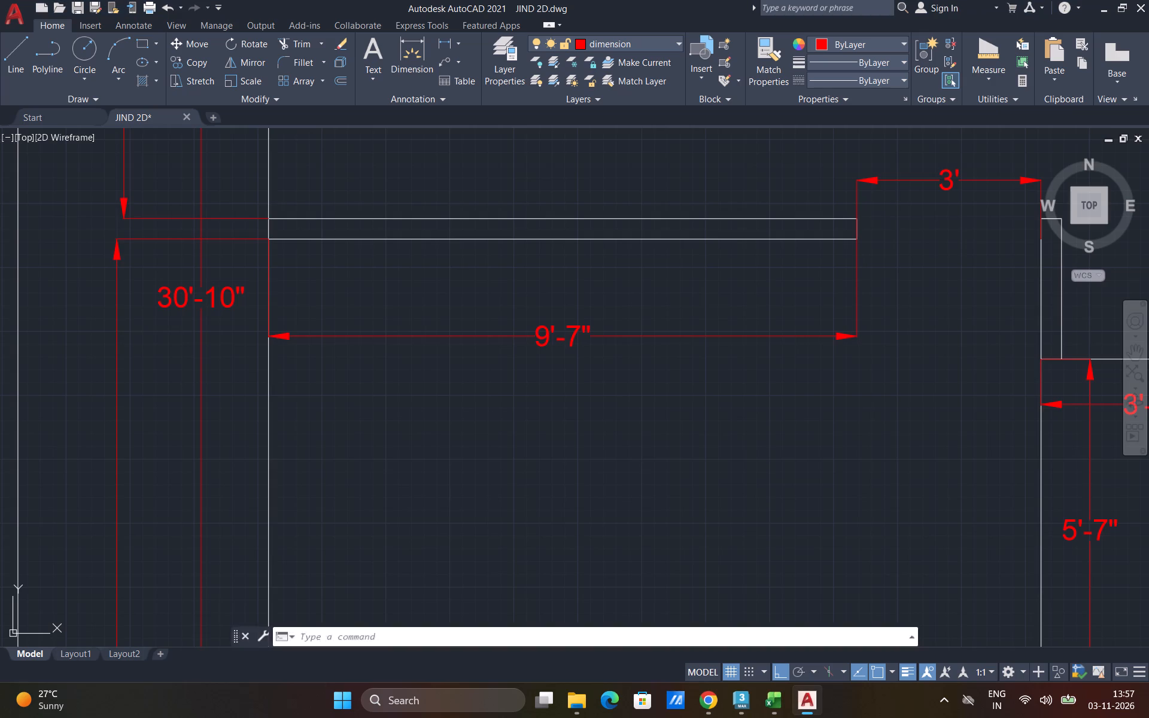
scroll(504, 306, down, 3)
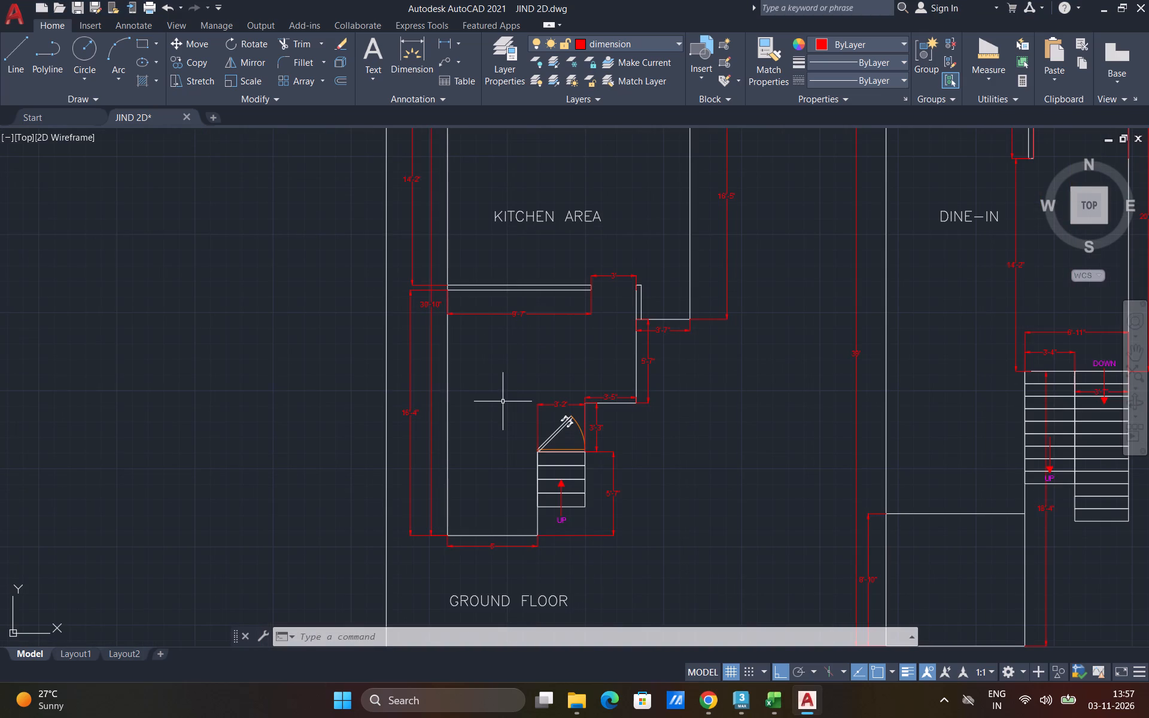
click(705, 702)
click(378, 0)
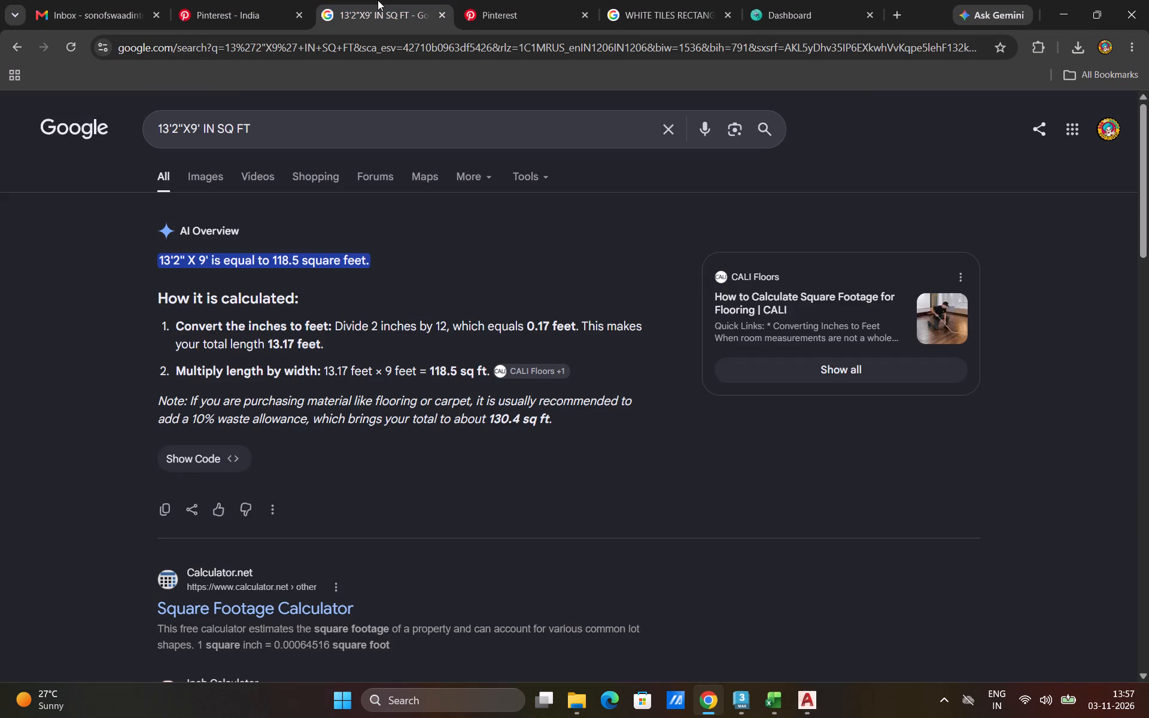
drag(199, 128, 162, 136)
text(6'4"X3')
key(Return)
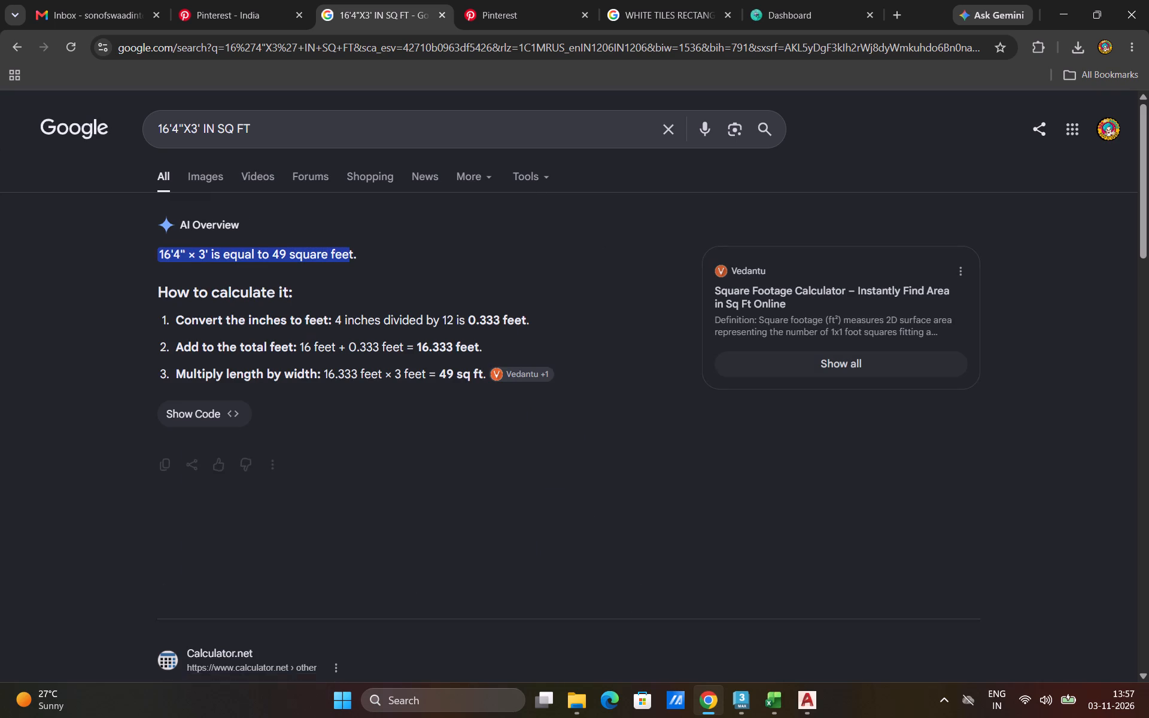
click(779, 707)
key(4)
key(9)
key(Right)
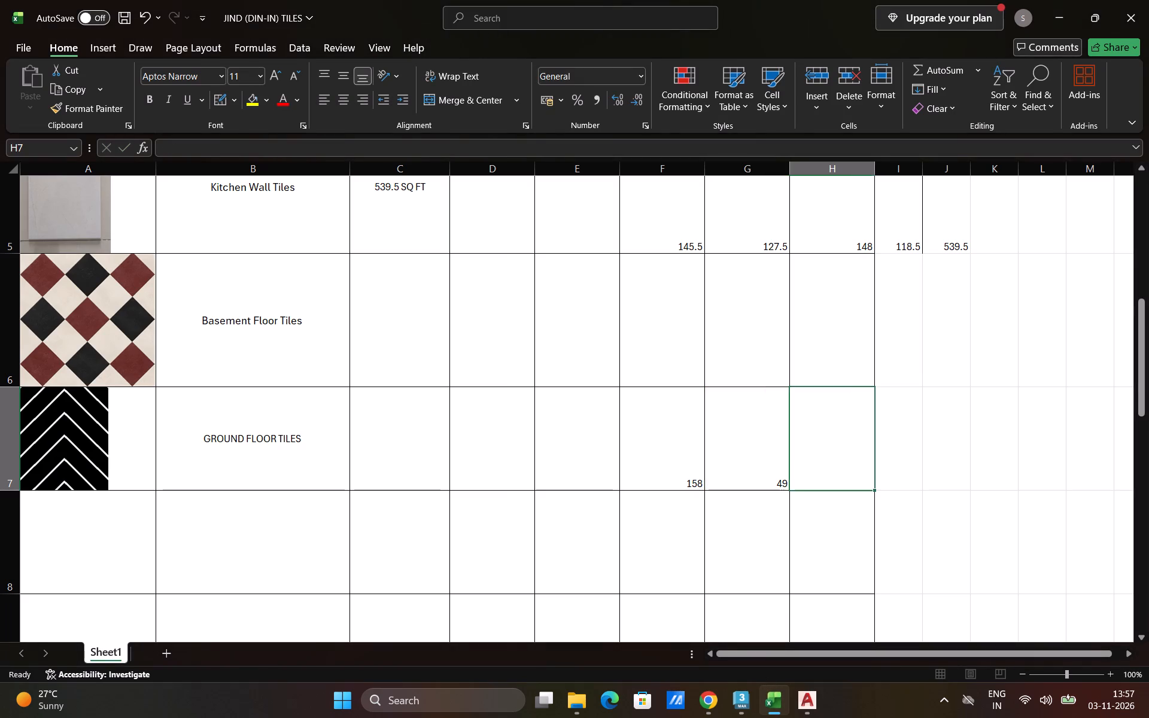
Clear the four wall areas in columns F to I of the Kitchen Wall Tiles row.
scroll(603, 479, up, 3)
click(685, 354)
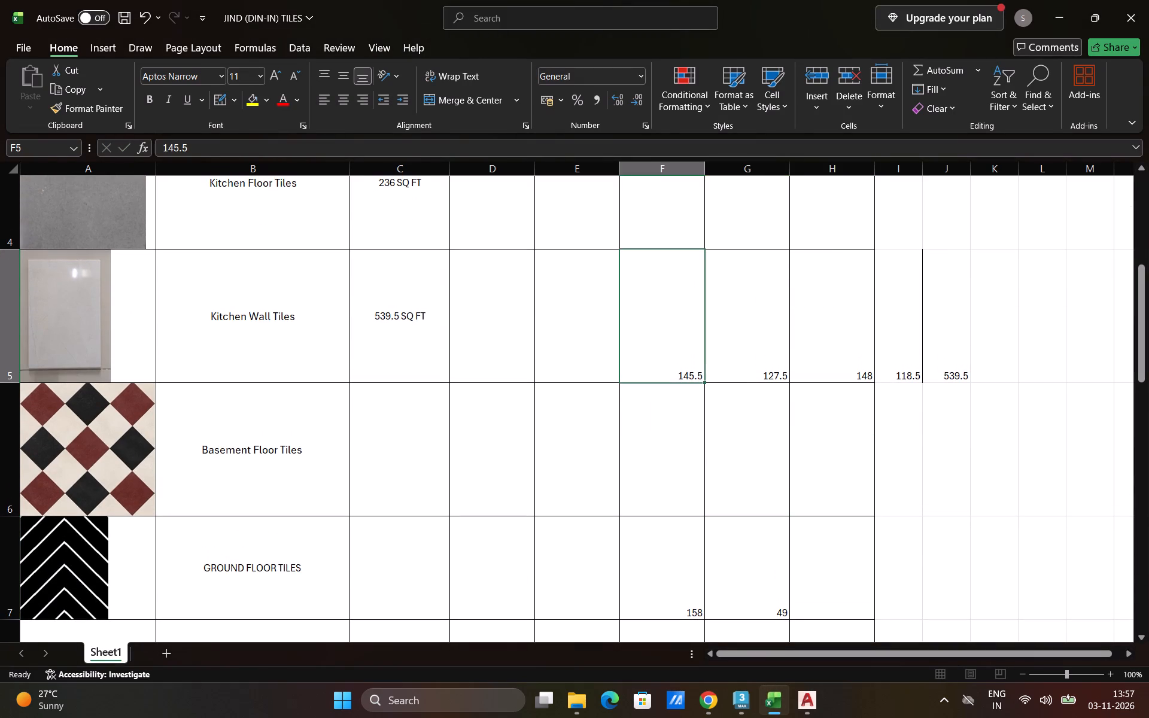
drag(685, 354, 908, 357)
key(BackSpace)
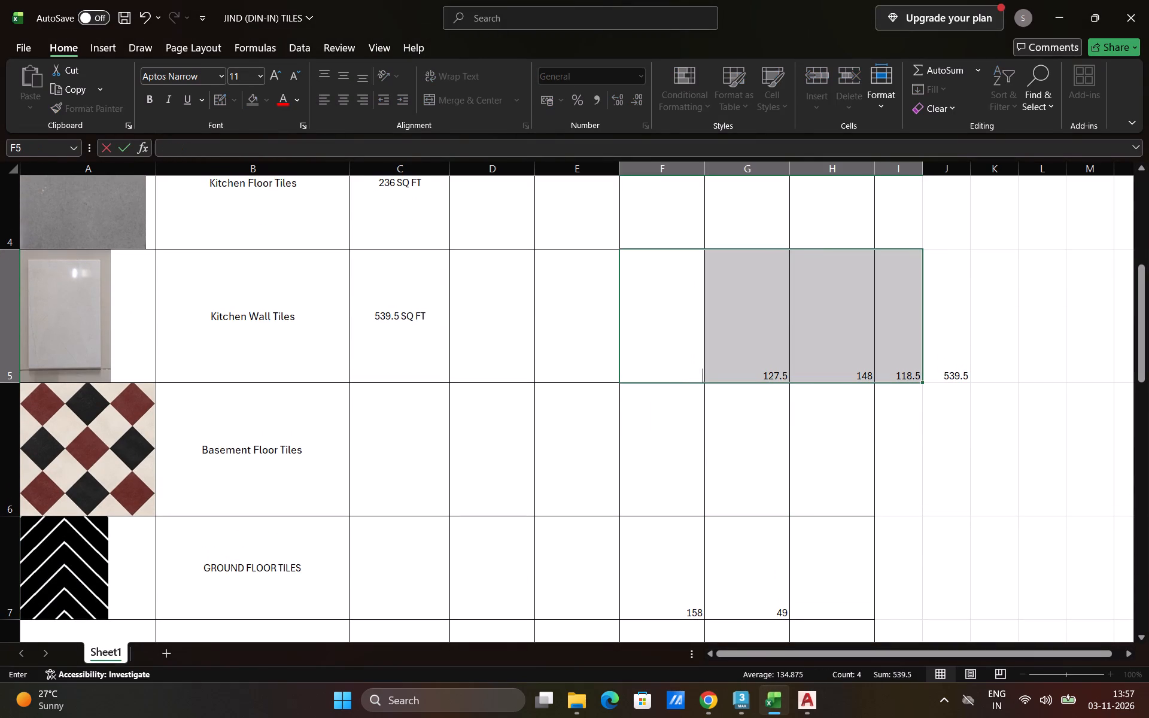
drag(749, 369, 893, 360)
key(Delete)
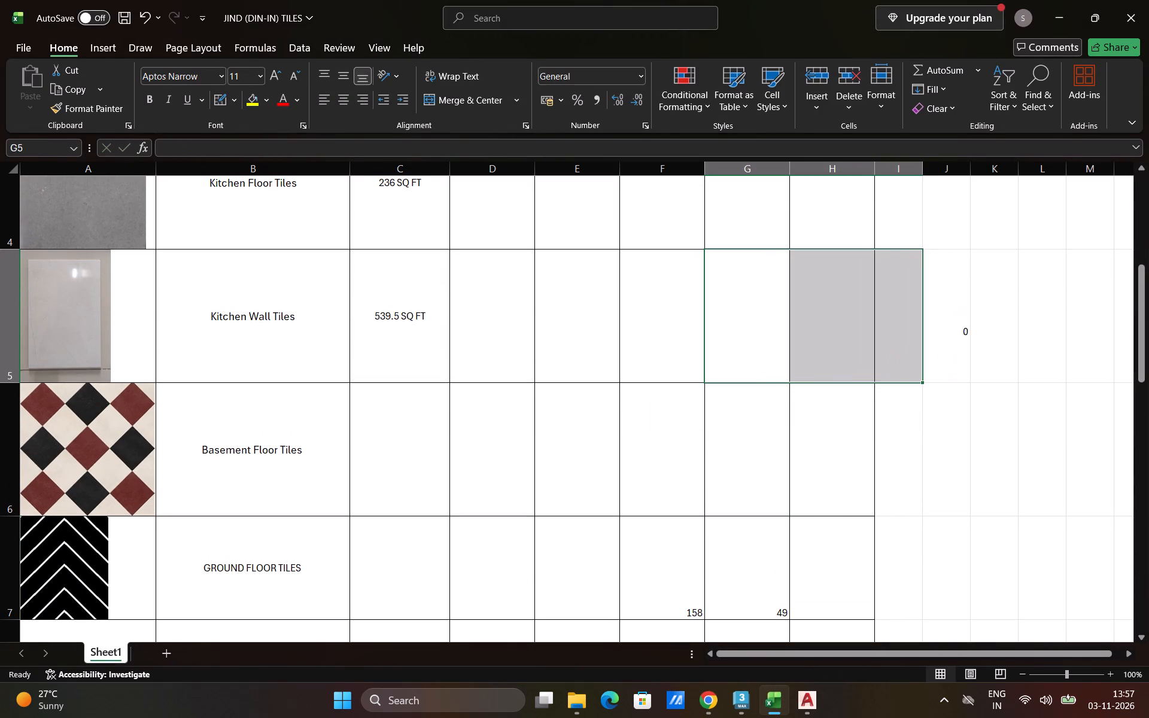
click(863, 425)
Check the kitchen plan in AutoCAD, search Google for 16'2"X7' IN SQ FT, and enter 113 in column F of the Kitchen Wall Tiles row.
click(691, 343)
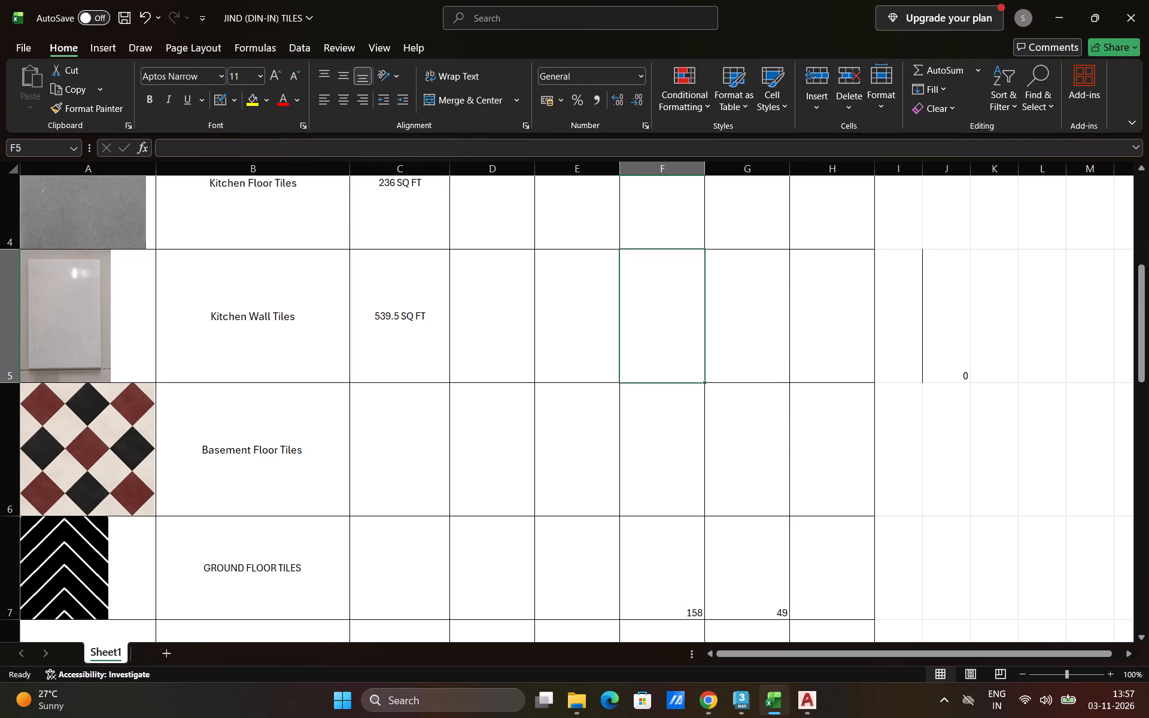
click(801, 704)
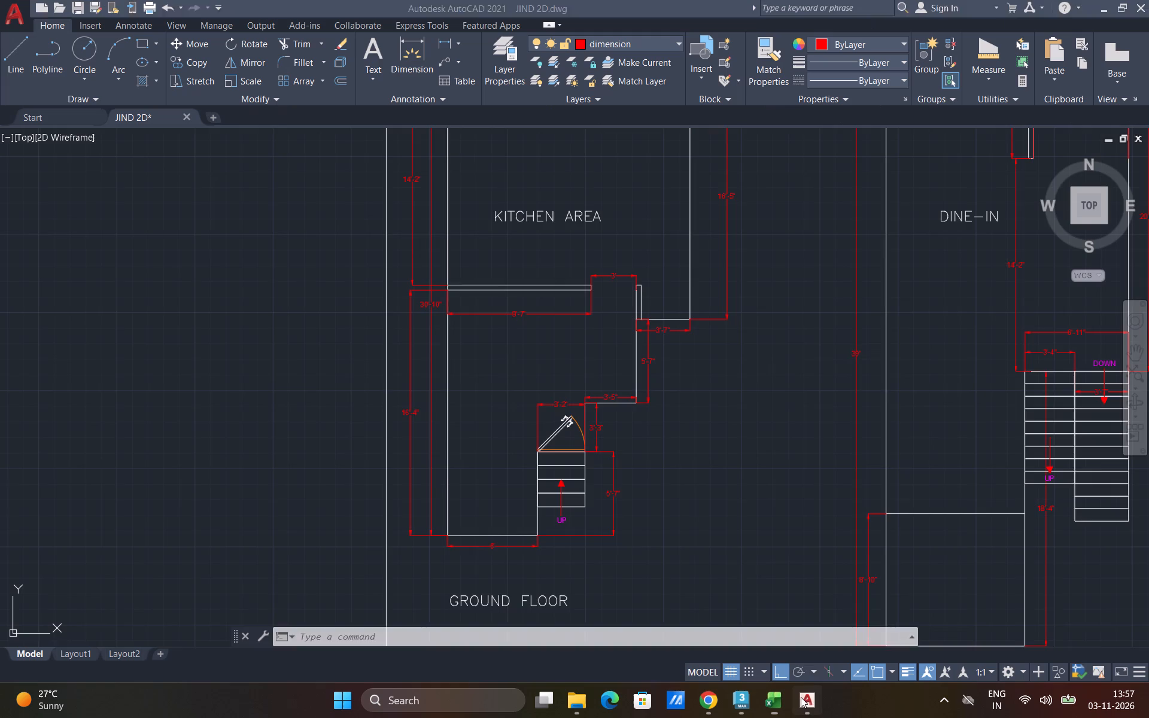
scroll(527, 379, up, 3)
scroll(527, 378, down, 2)
scroll(554, 437, down, 3)
scroll(561, 331, up, 2)
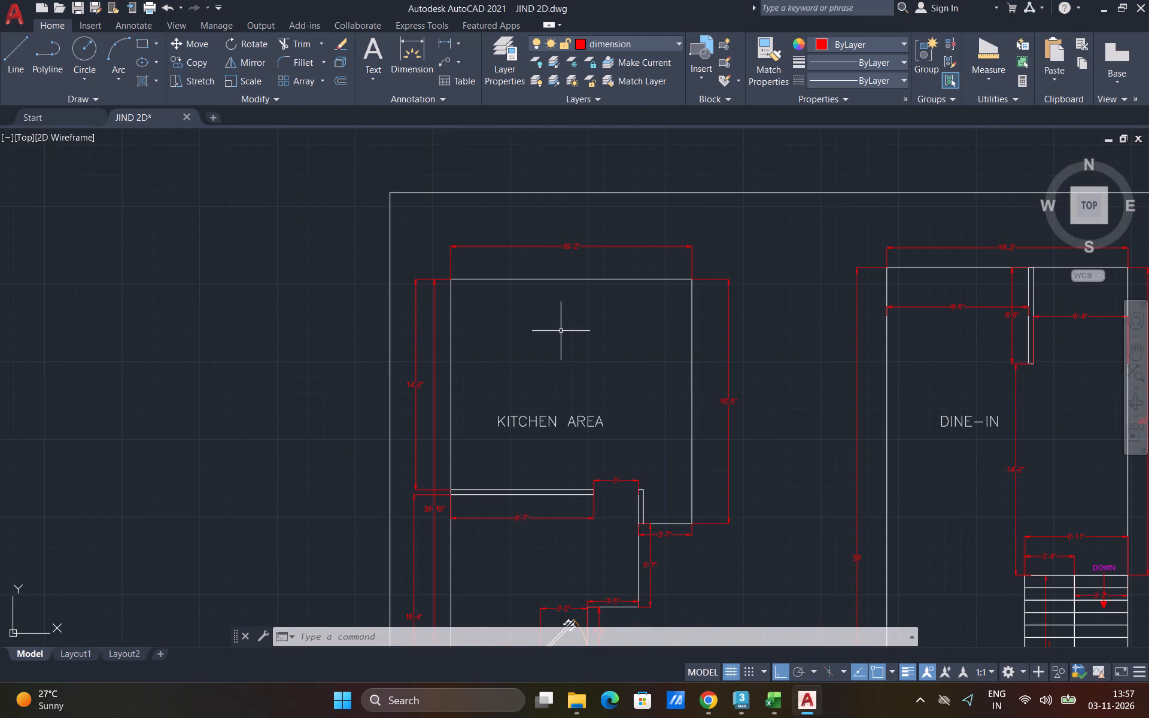
click(715, 699)
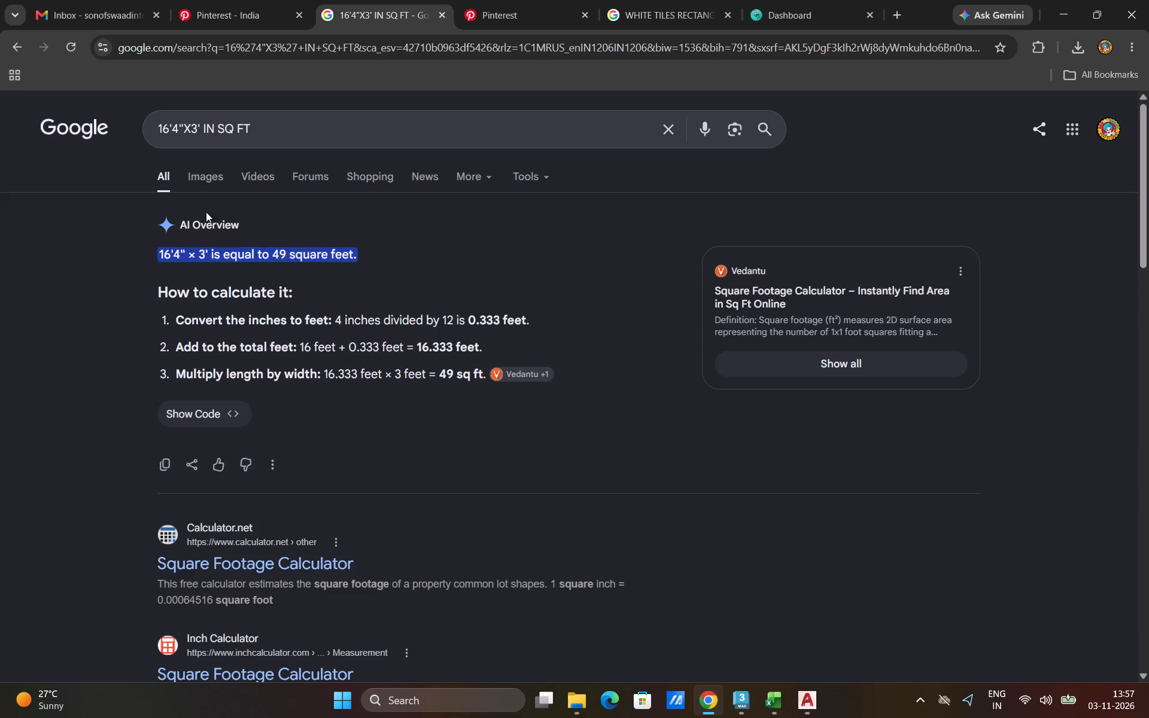
drag(180, 131, 173, 132)
key(2)
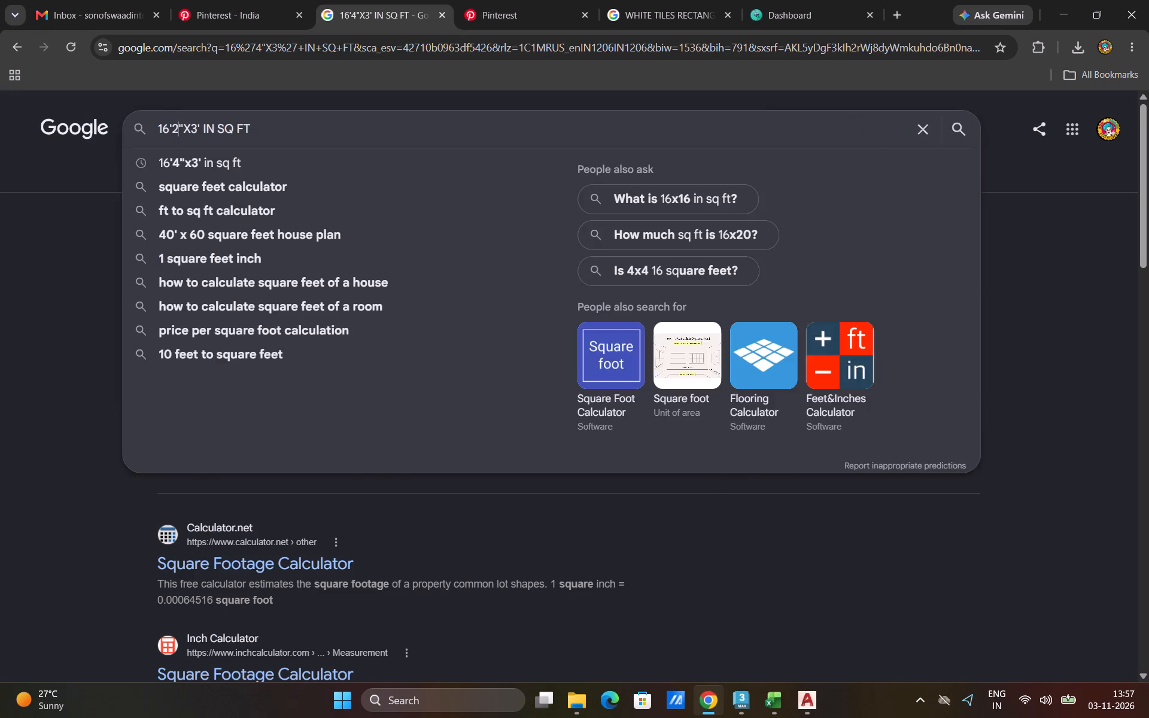
key(Right)
key(Right)
key(Right)
key(BackSpace)
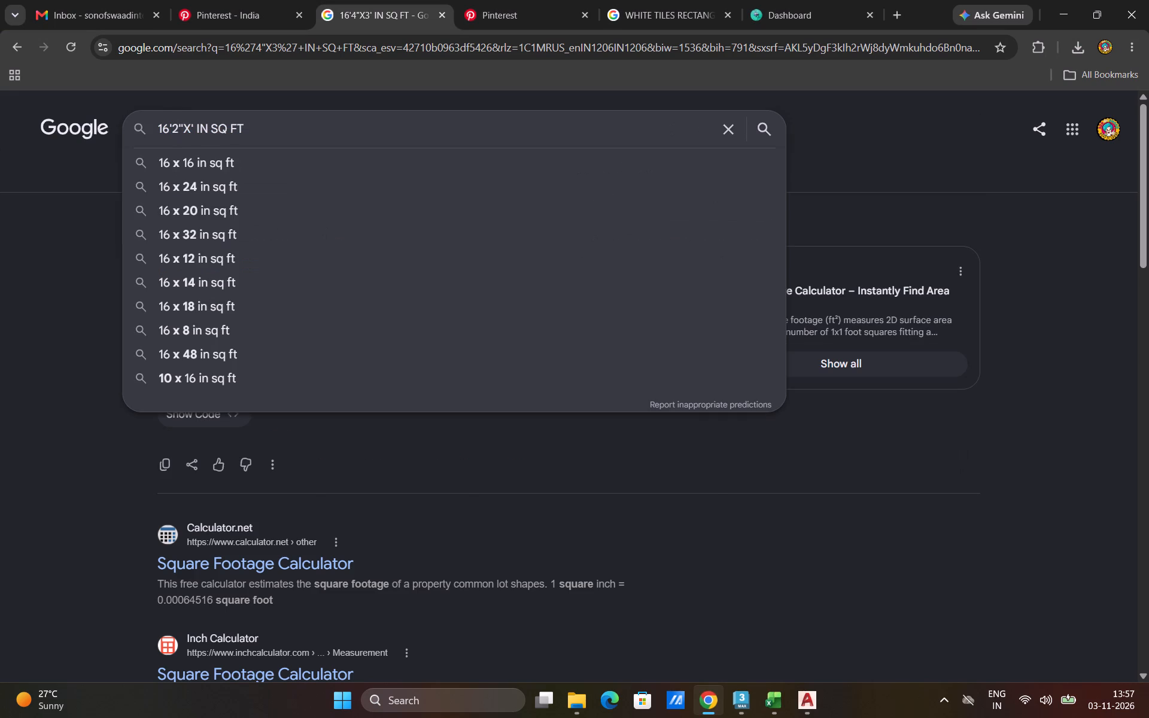
key(7)
key(Return)
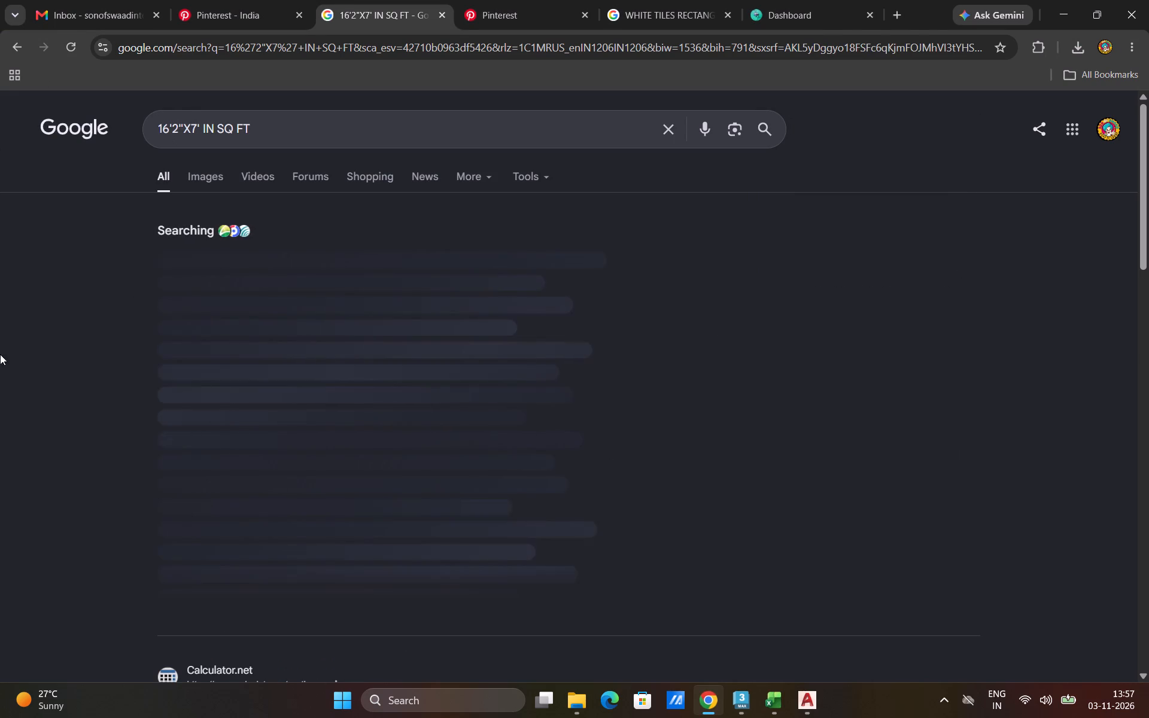
click(774, 699)
text(113)
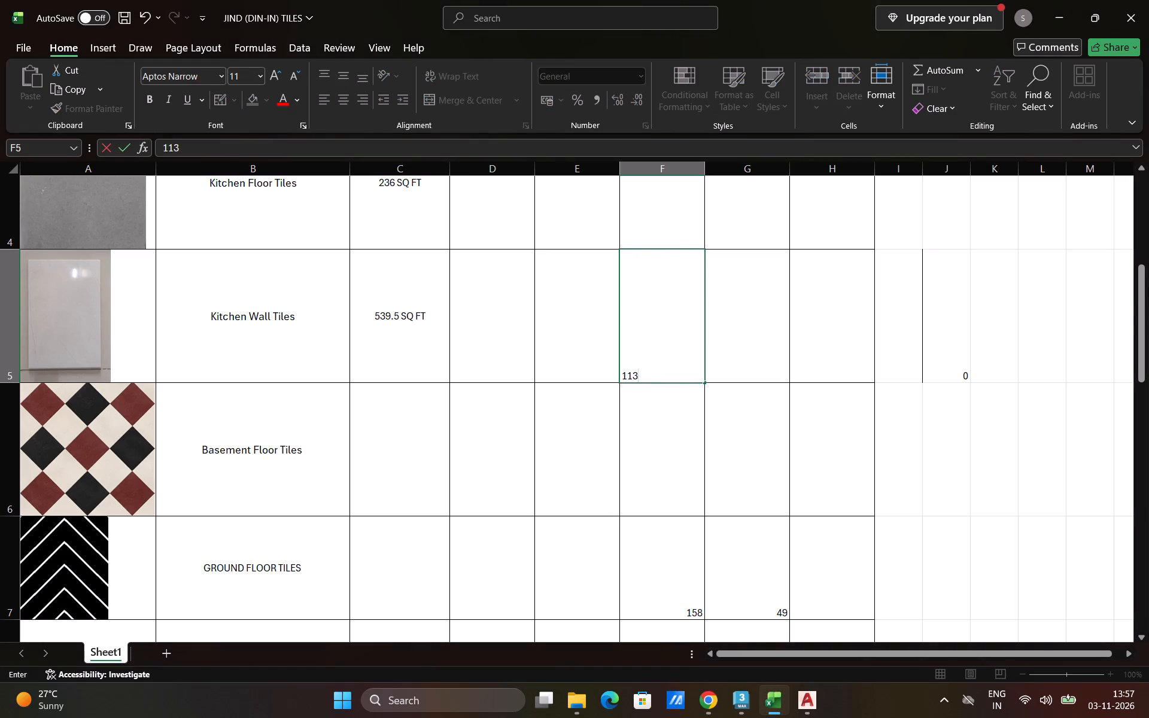
key(Right)
Check the kitchen plan in AutoCAD, search Google for 16'5"X7' IN SQ FT, and enter 115 in column G of the Kitchen Wall Tiles row.
click(807, 704)
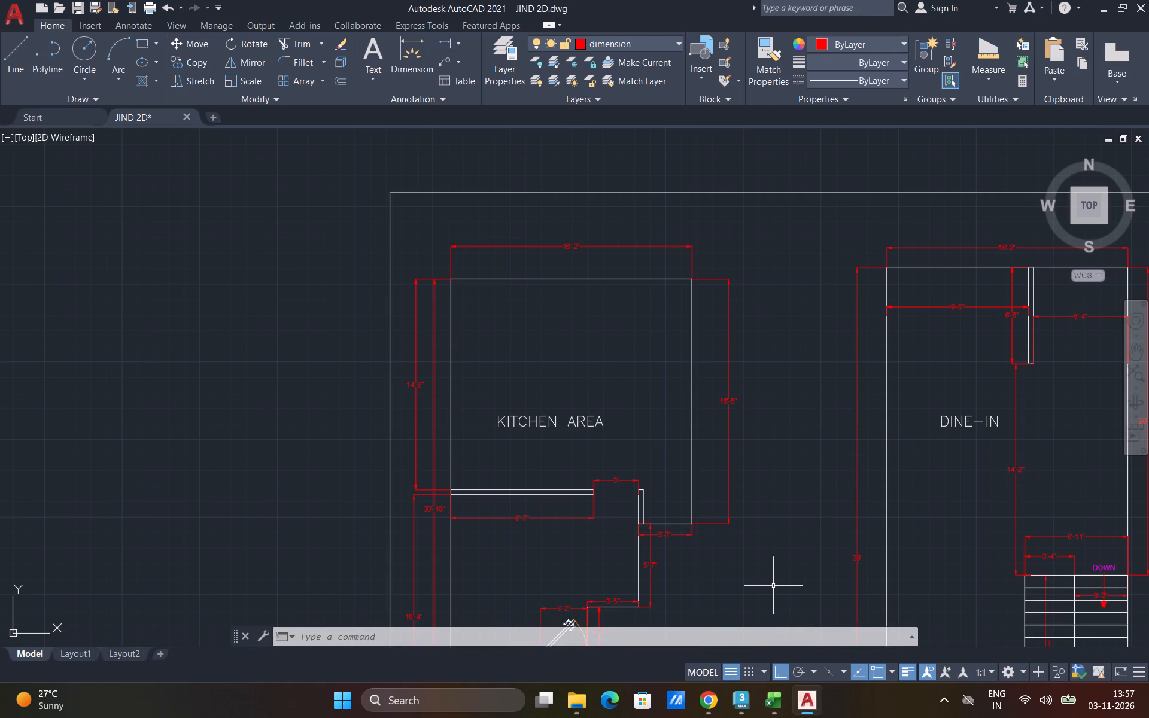
click(712, 697)
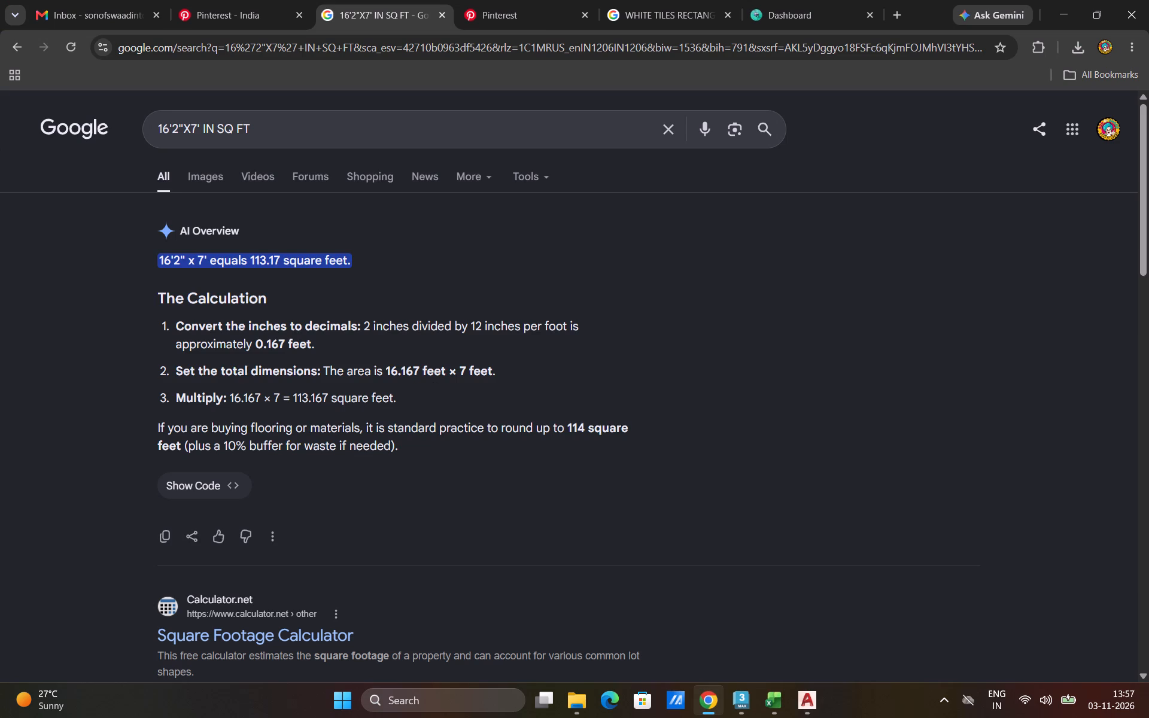
click(178, 130)
key(BackSpace)
key(5)
key(Return)
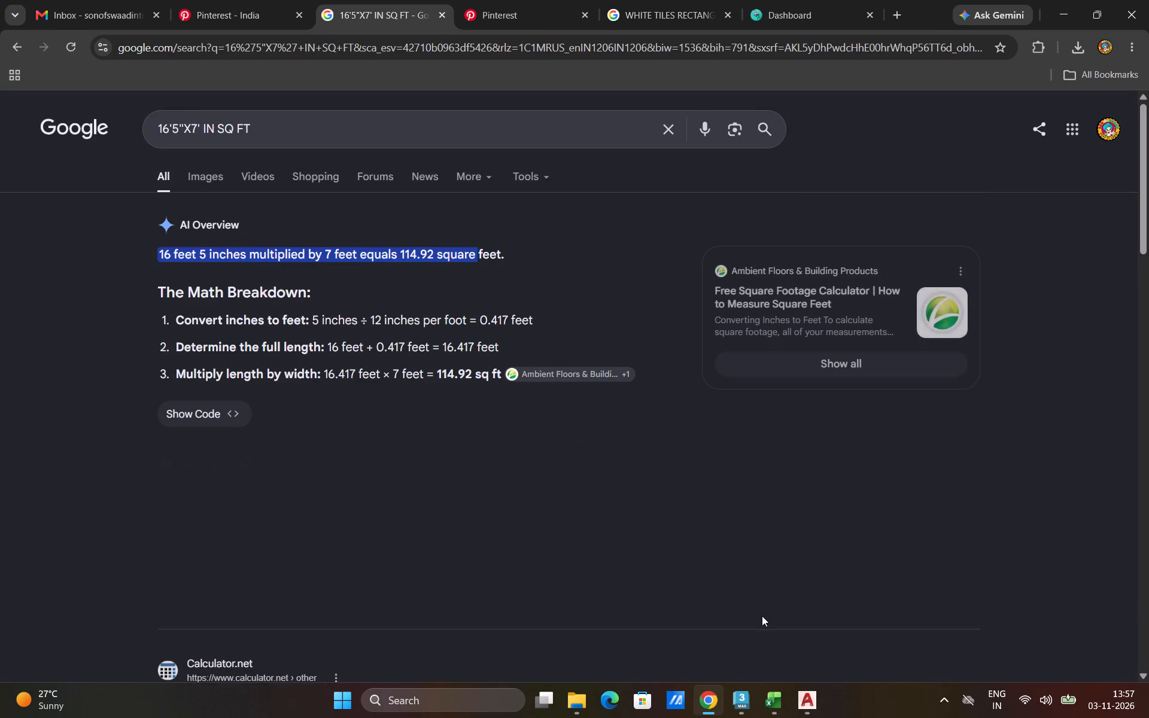
click(767, 710)
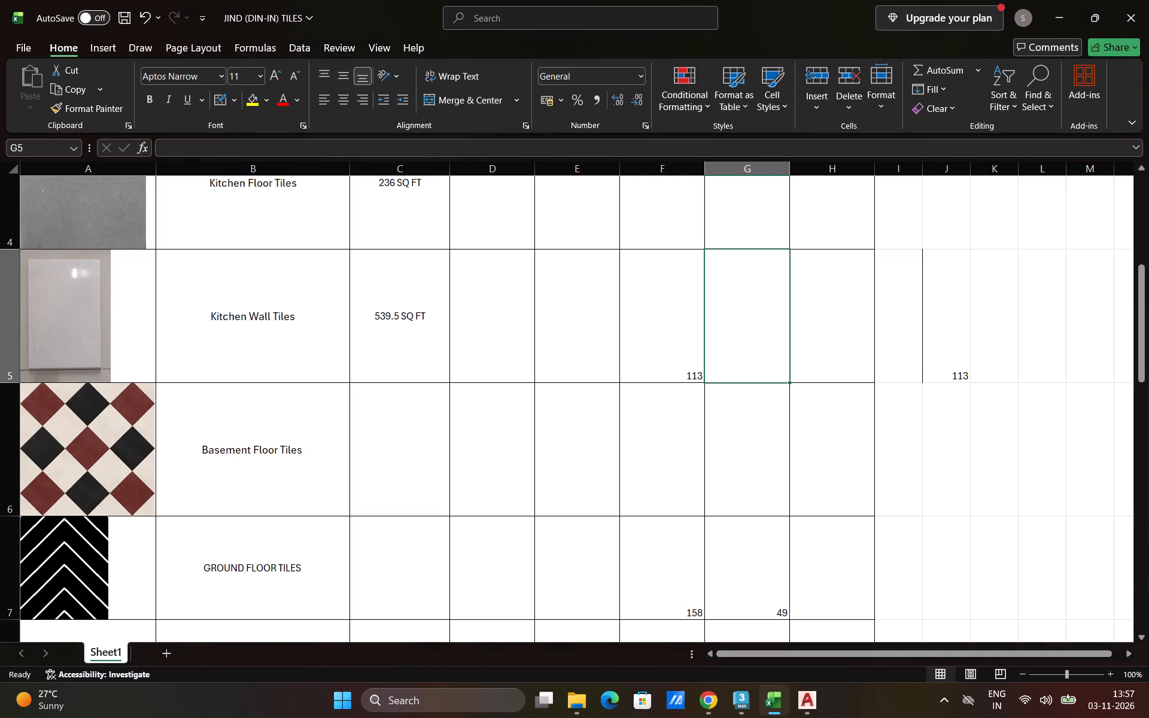
text(115)
key(Right)
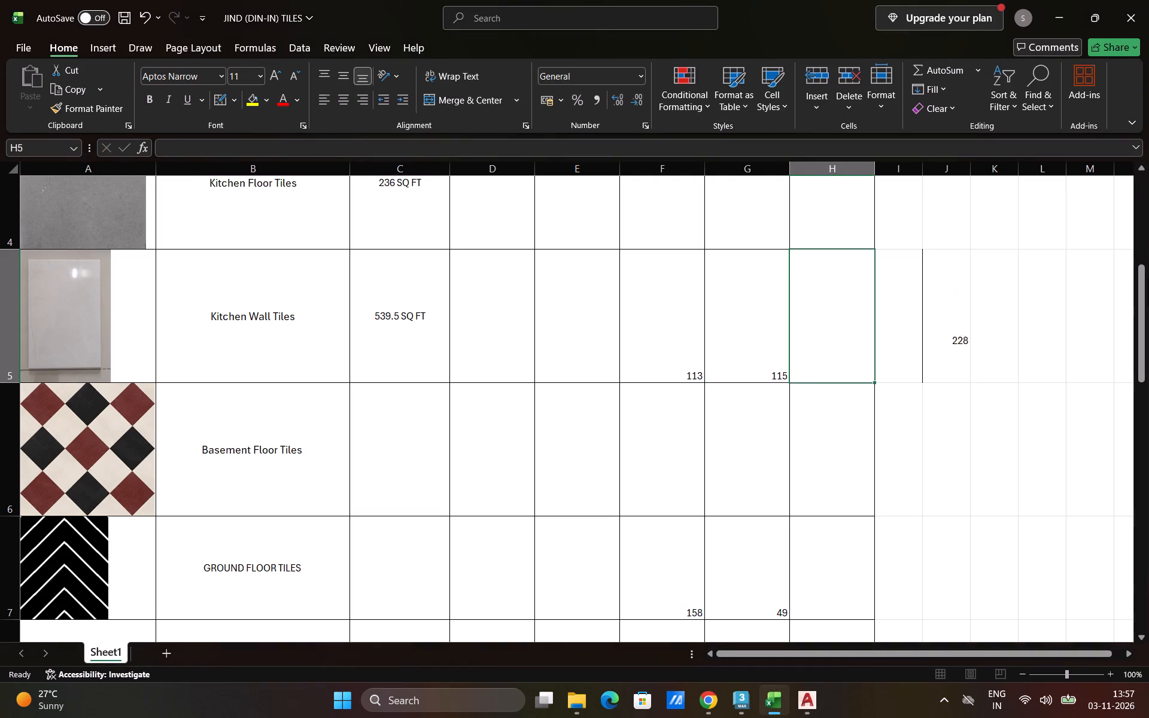
Check the kitchen plan in AutoCAD, search Google for 14'2"X7' IN SQ FT, and enter 100 in column H of the Kitchen Wall Tiles row.
click(807, 707)
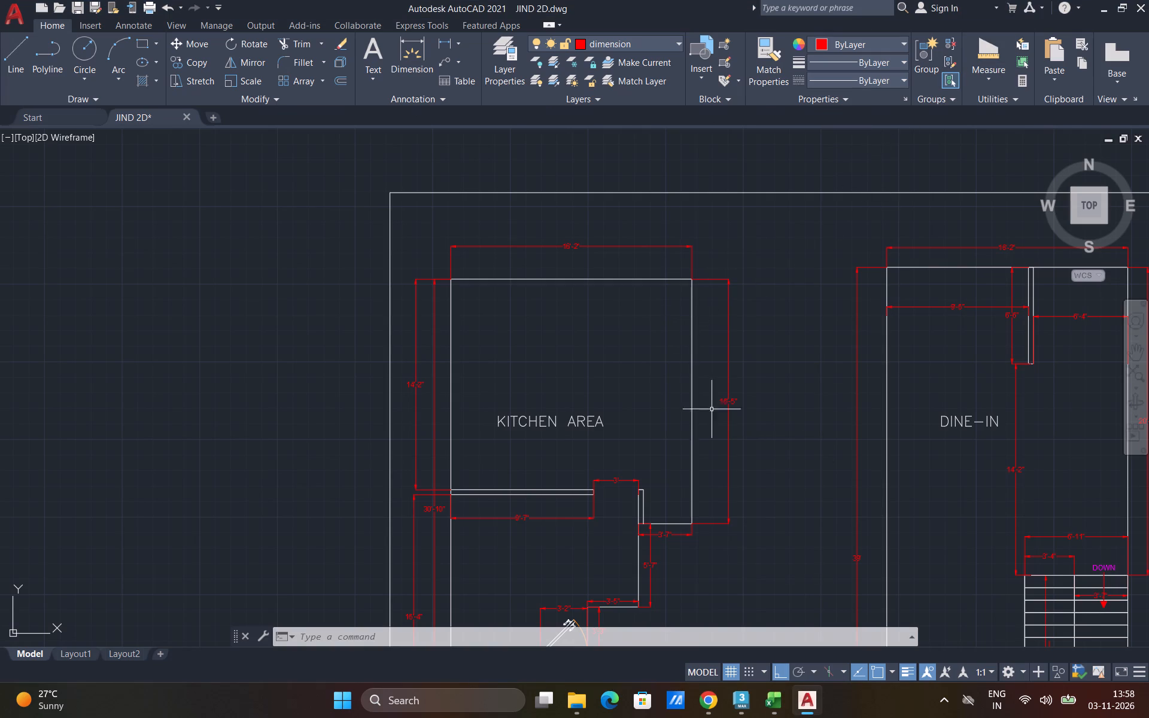
click(708, 717)
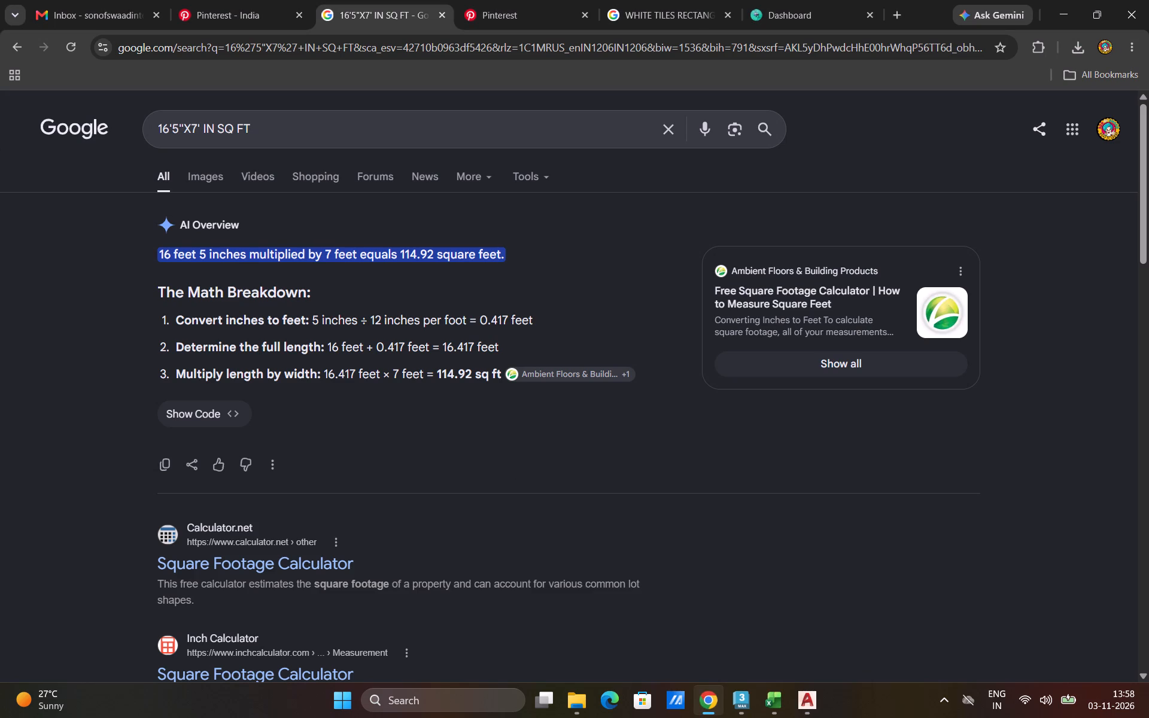
click(169, 127)
key(BackSpace)
key(4)
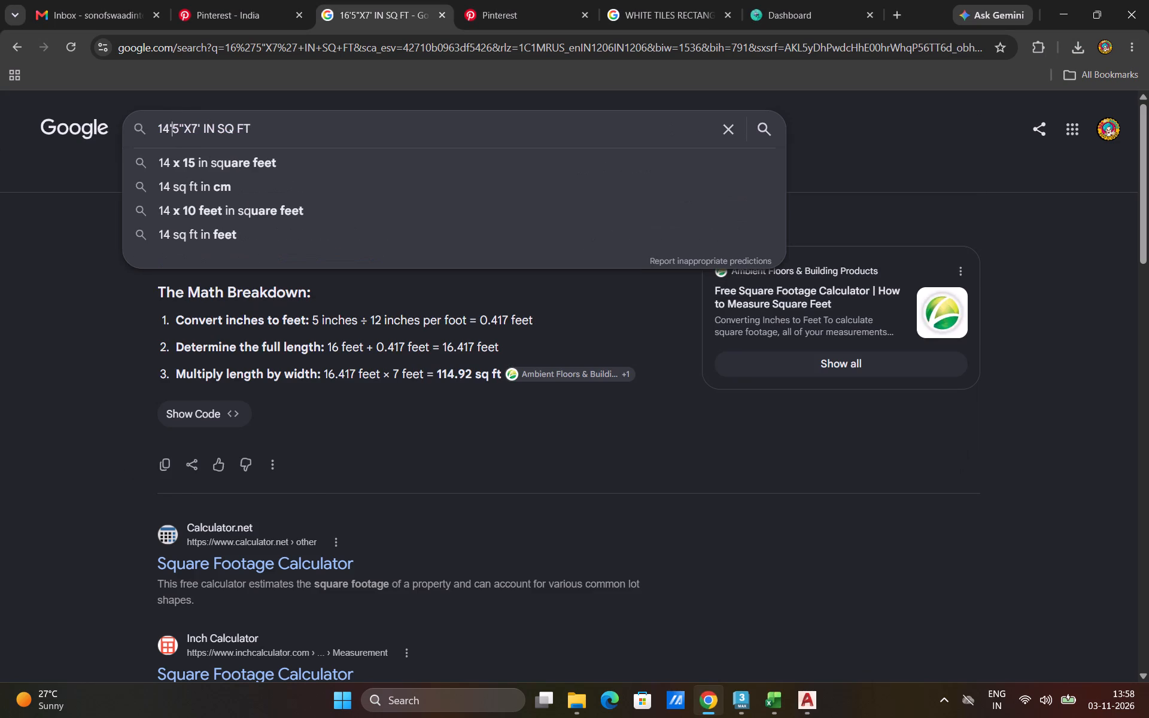
key(Right)
key(Right)
key(BackSpace)
key(2)
key(Return)
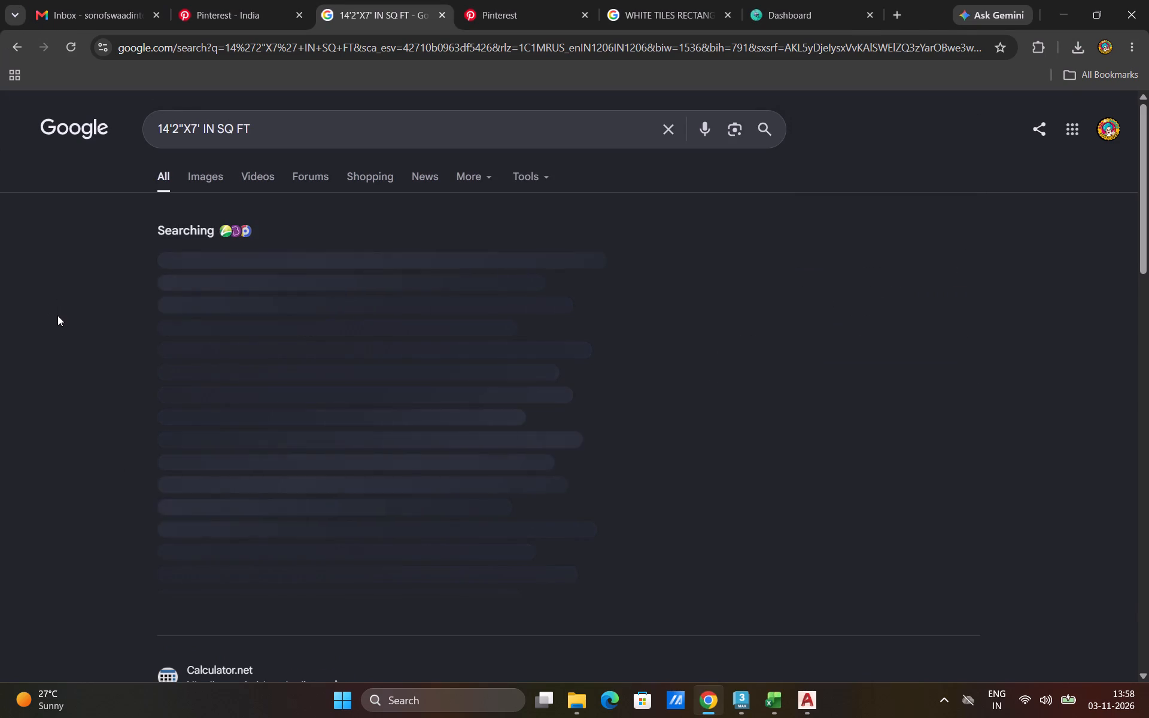
click(770, 699)
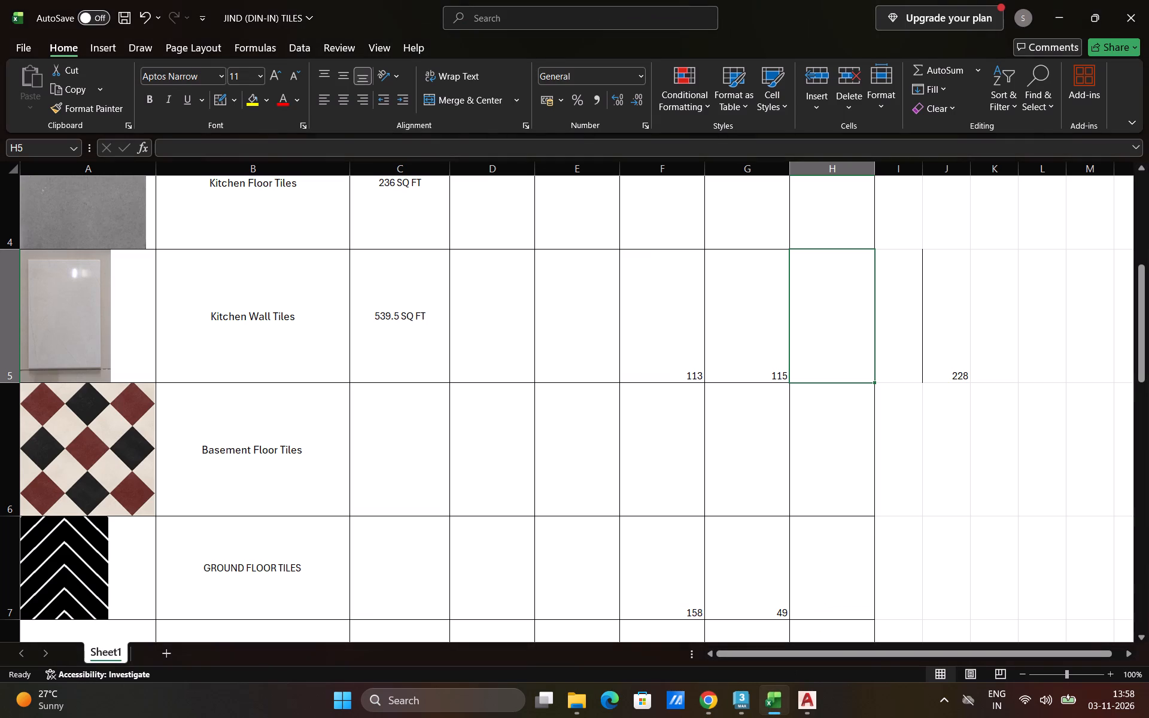
text(100)
key(Right)
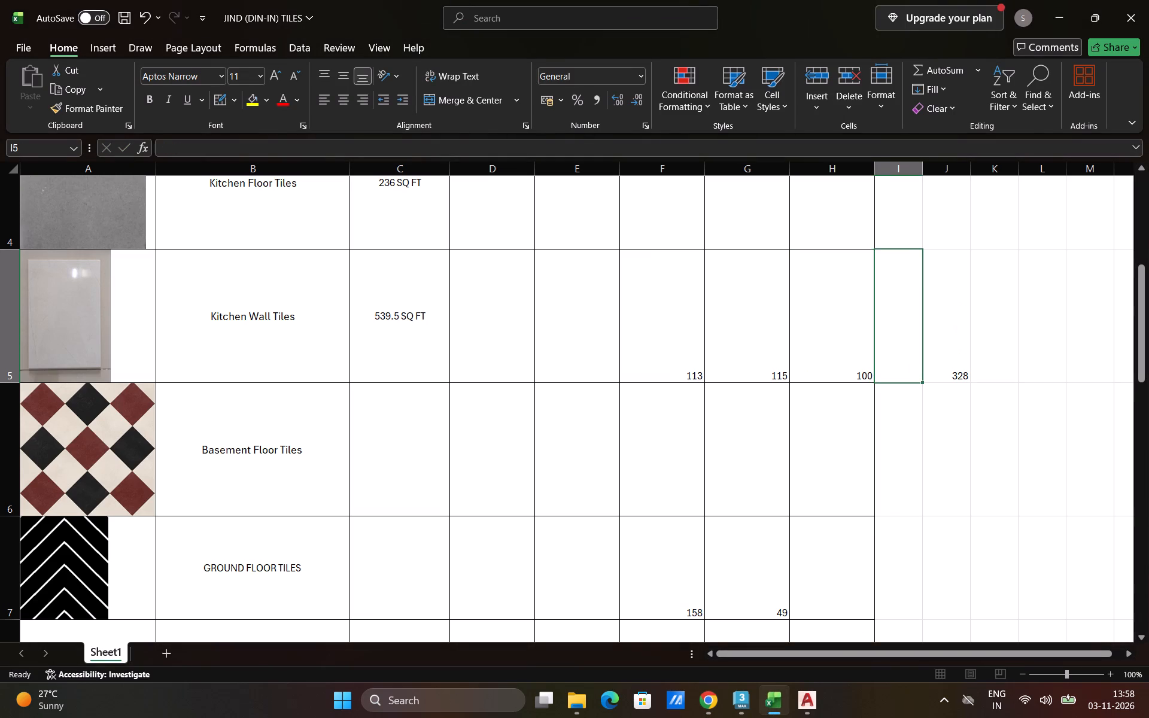
Check the kitchen plan in AutoCAD, search Google for 13'2"X7' IN SQ FT, and enter 92 in column I of the Kitchen Wall Tiles row.
click(795, 702)
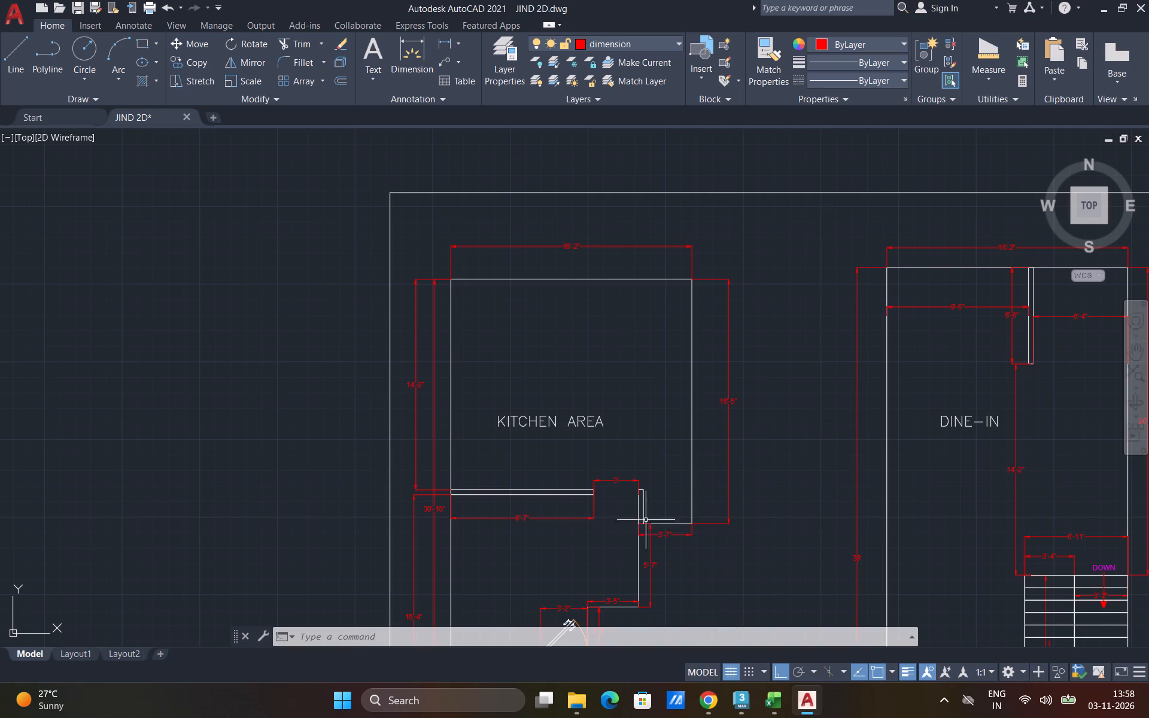
click(710, 717)
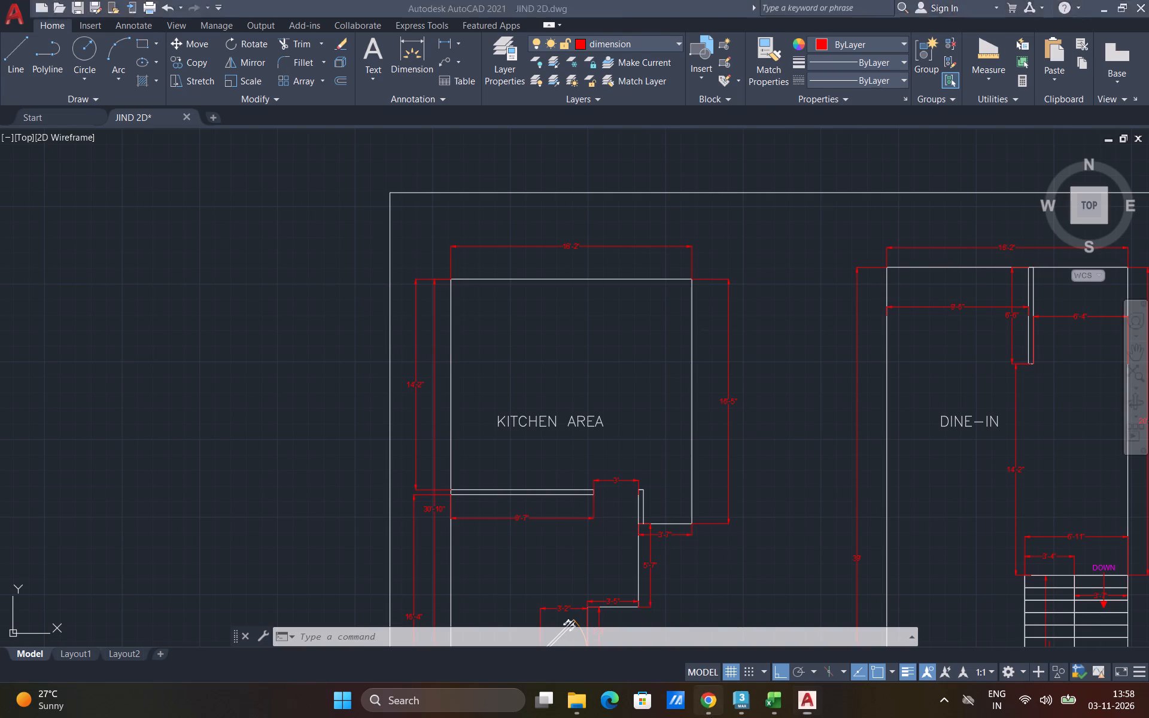
click(171, 129)
key(BackSpace)
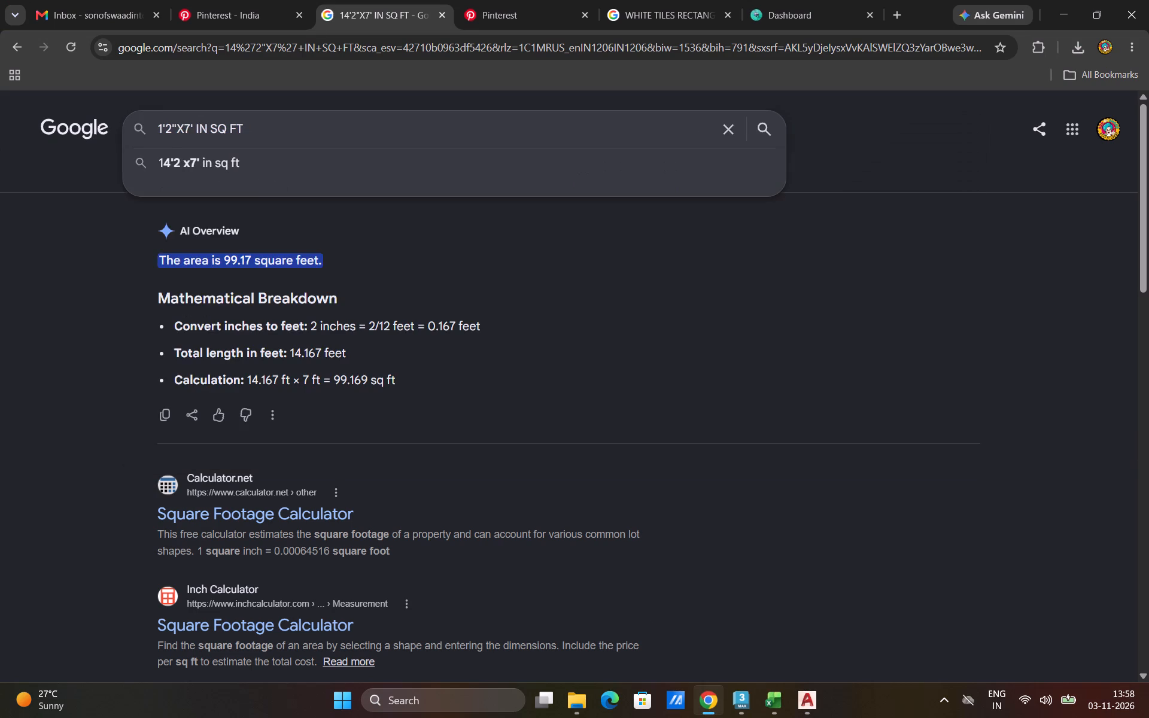
key(3)
key(Return)
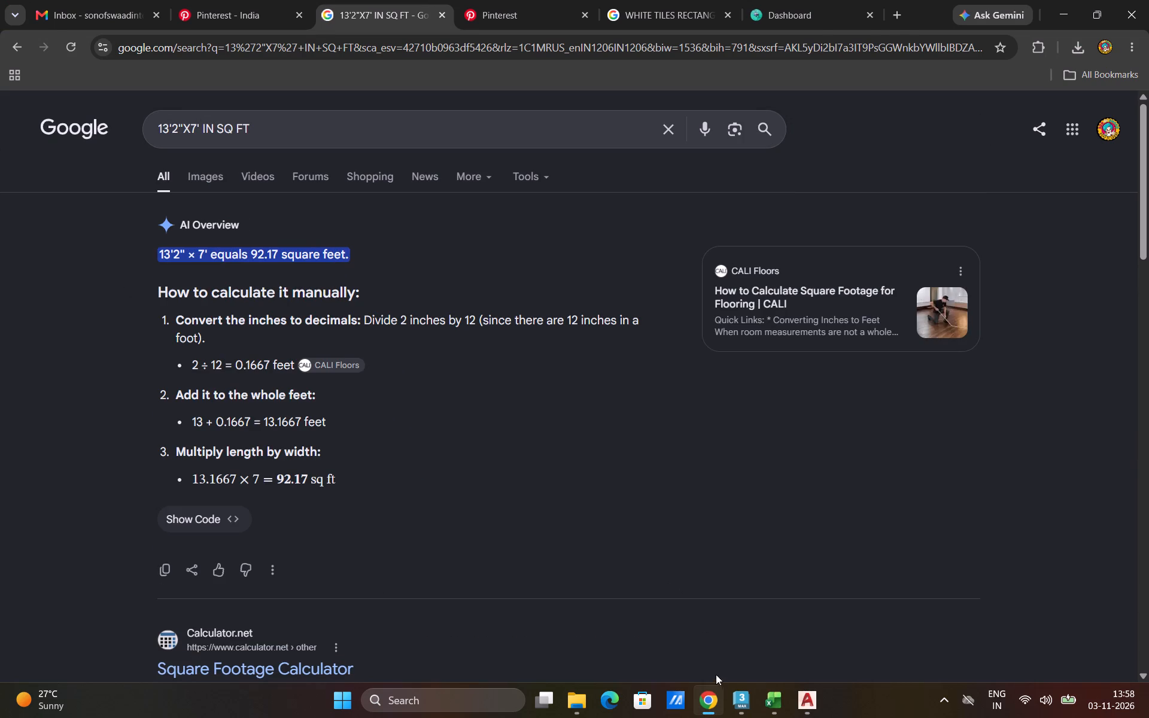
click(767, 698)
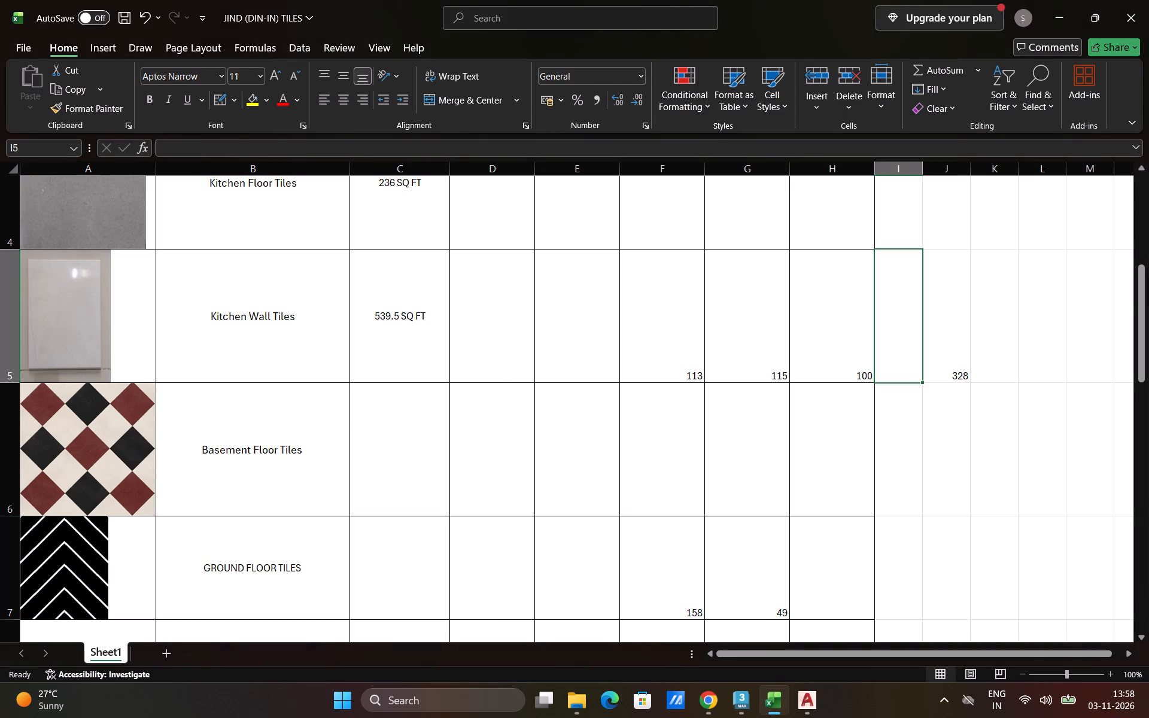
text(02)
key(BackSpace)
key(BackSpace)
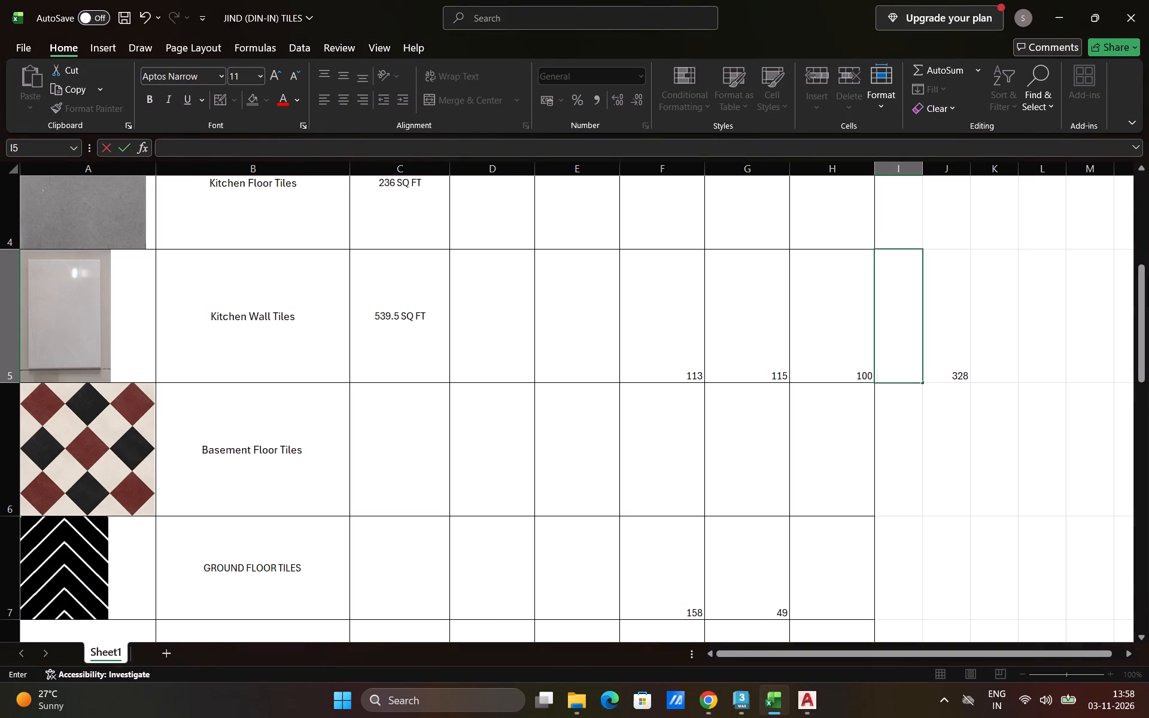
text(92)
click(853, 429)
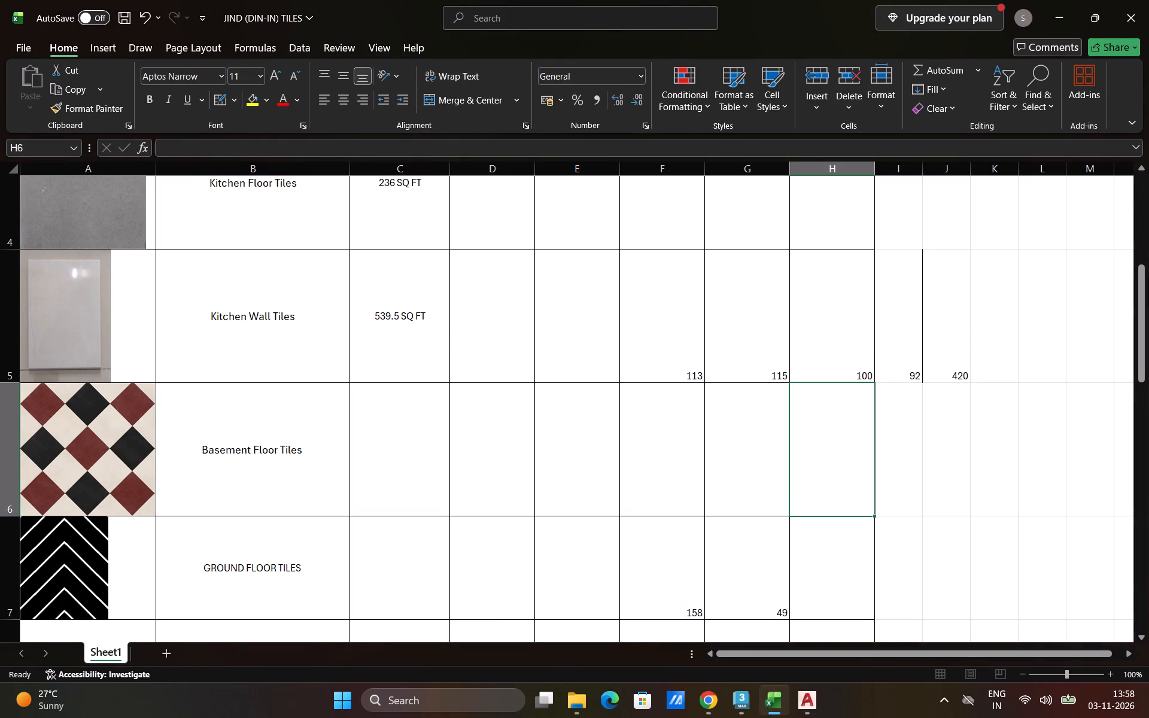
Change the Kitchen Wall Tiles area in column C to 420 SQ FT and save the workbook.
double_click(389, 321)
drag(397, 317, 361, 308)
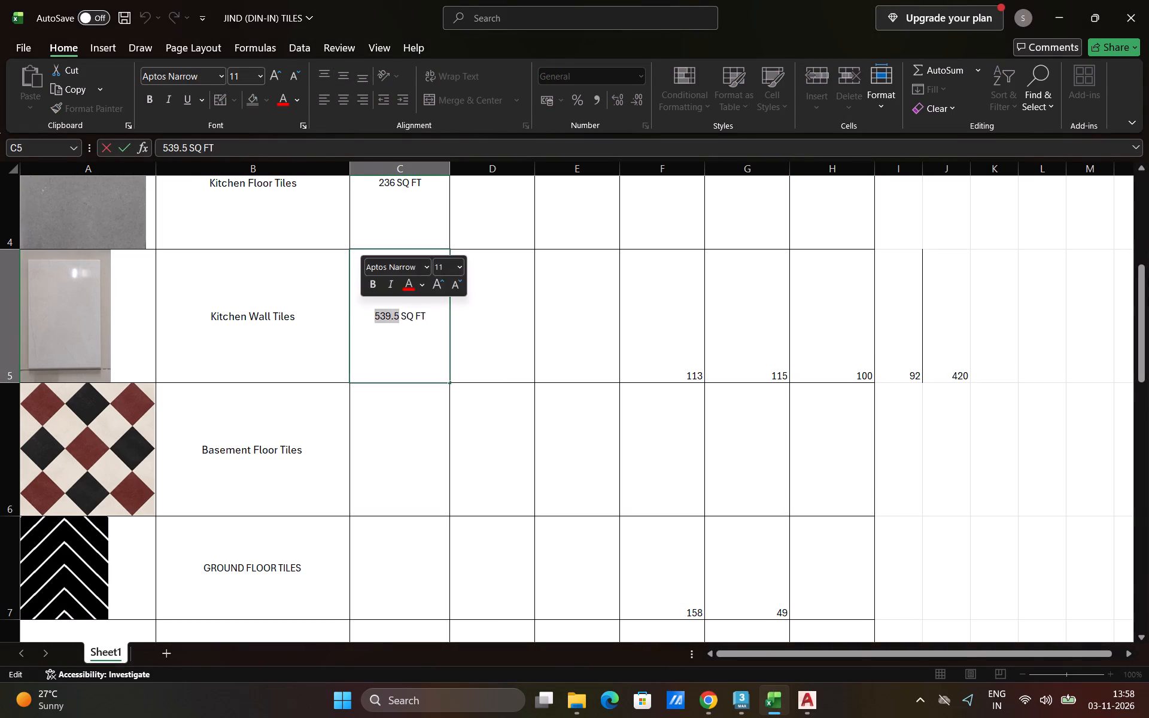
text(420)
click(422, 427)
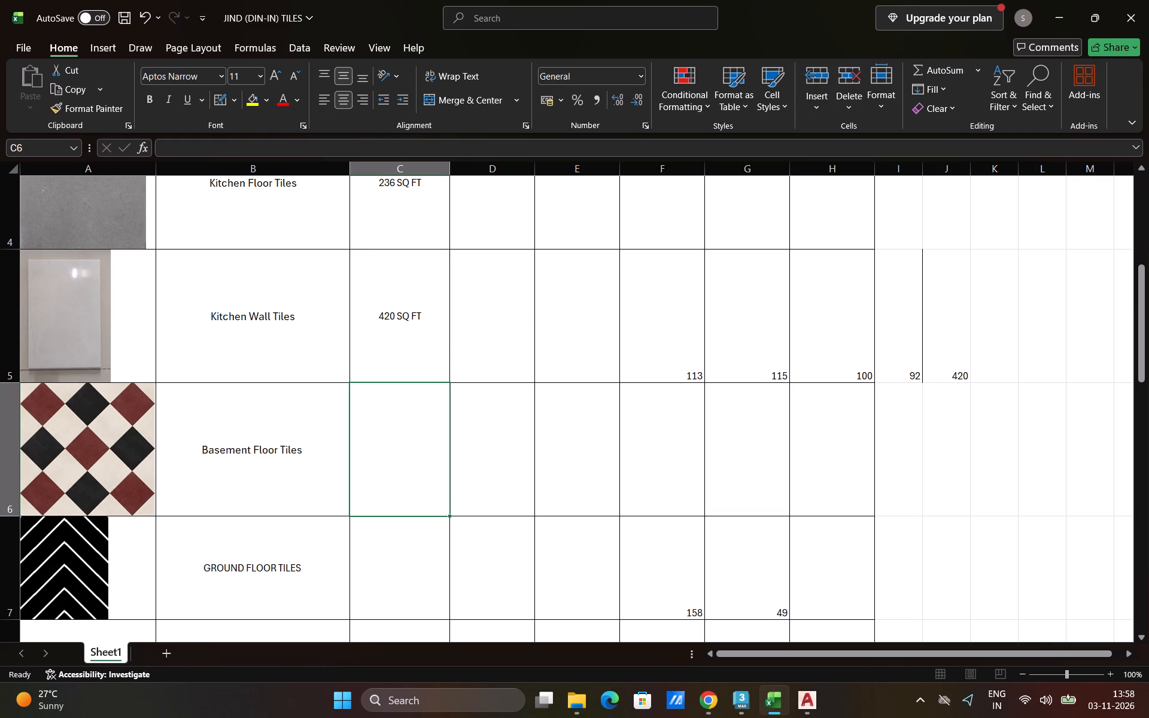
key(ctrl+s)
Look over the panorama renders on the Panoraven dashboard in Chrome and return to the tiles workbook.
scroll(422, 427, down, 1)
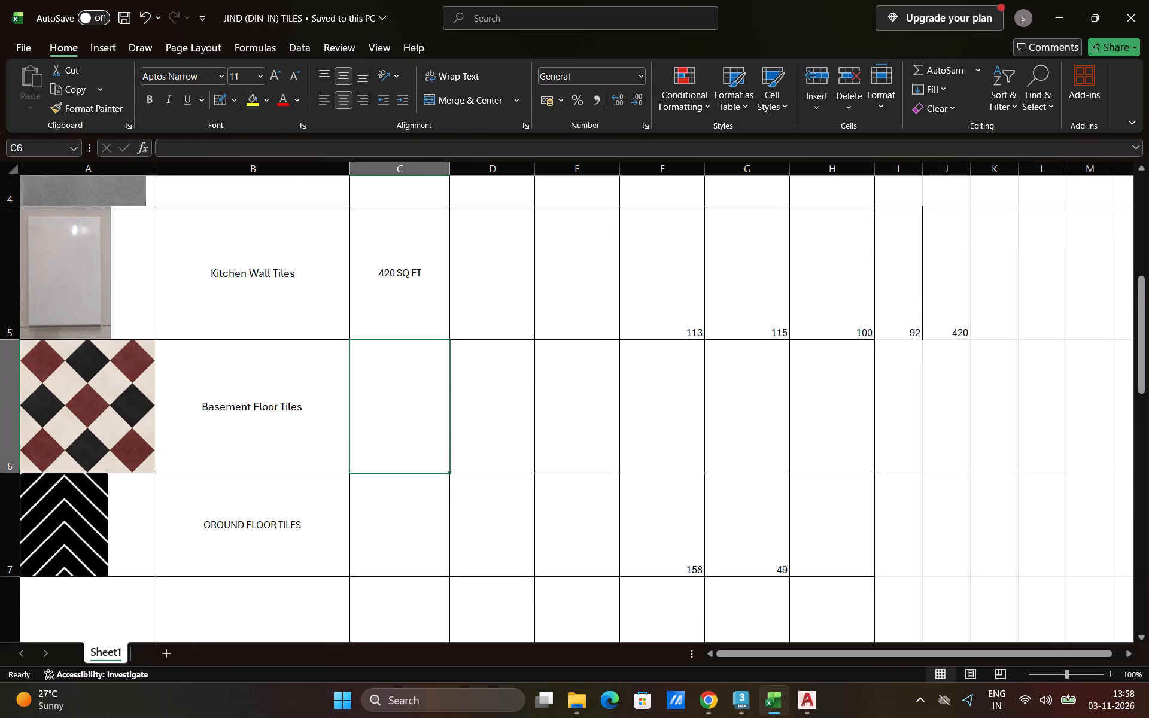
scroll(422, 427, down, 2)
click(817, 483)
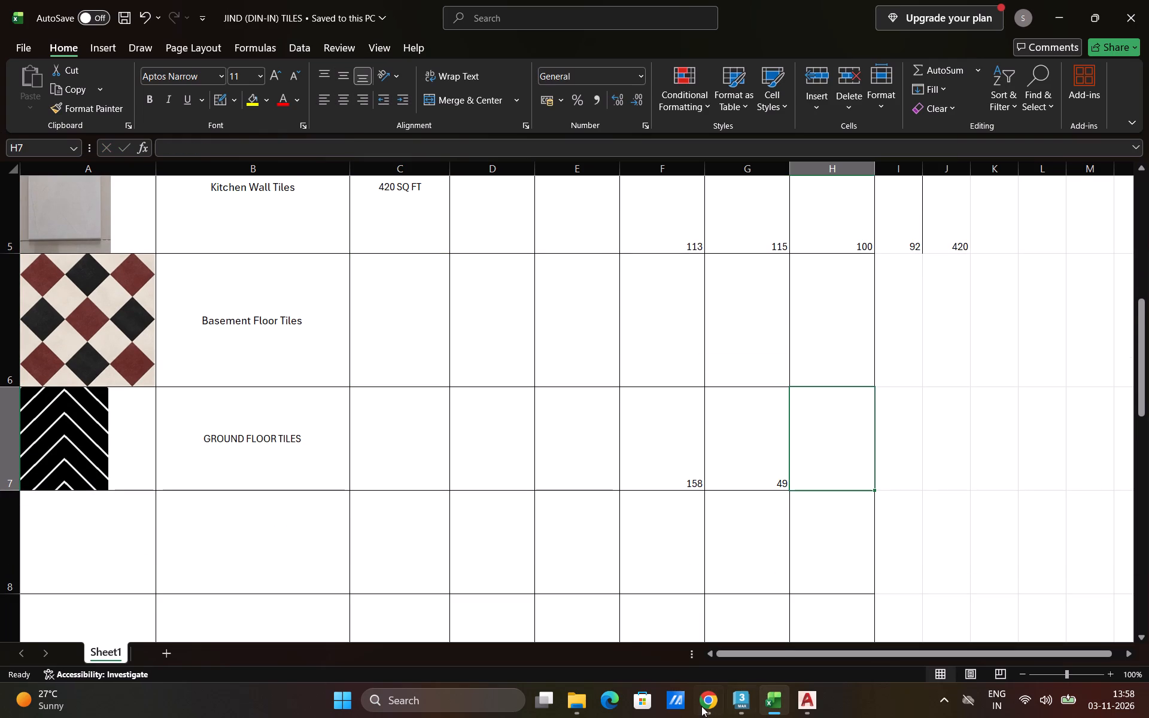
click(728, 699)
click(706, 701)
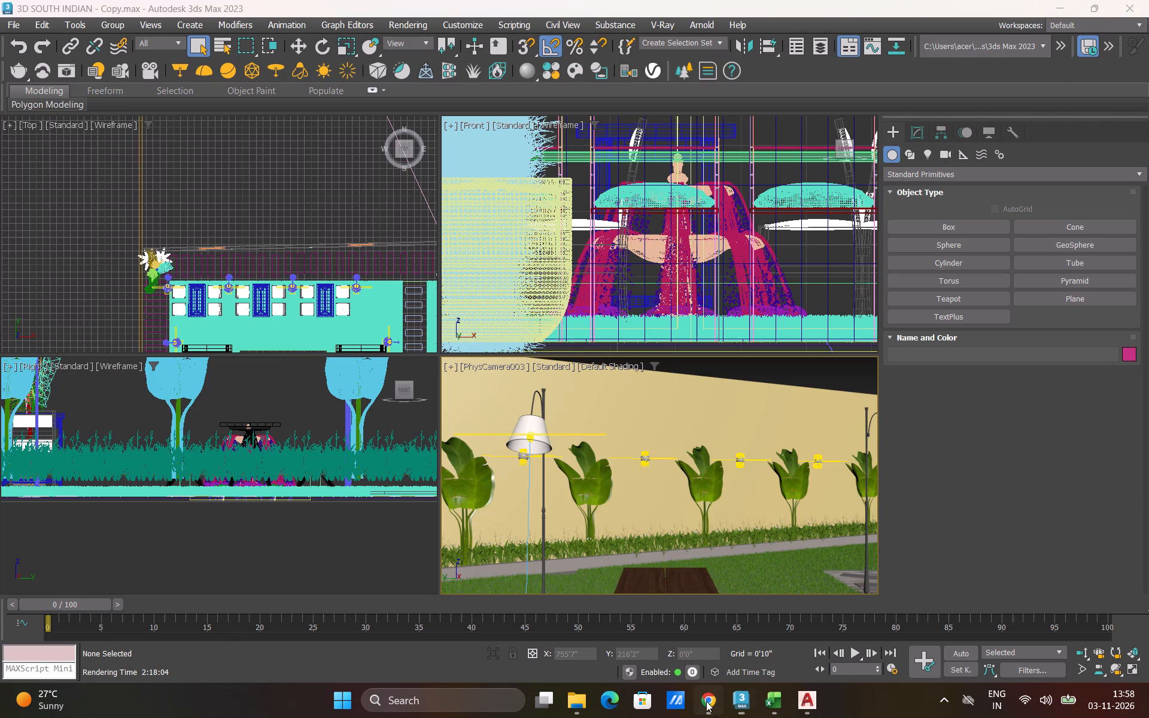
click(742, 0)
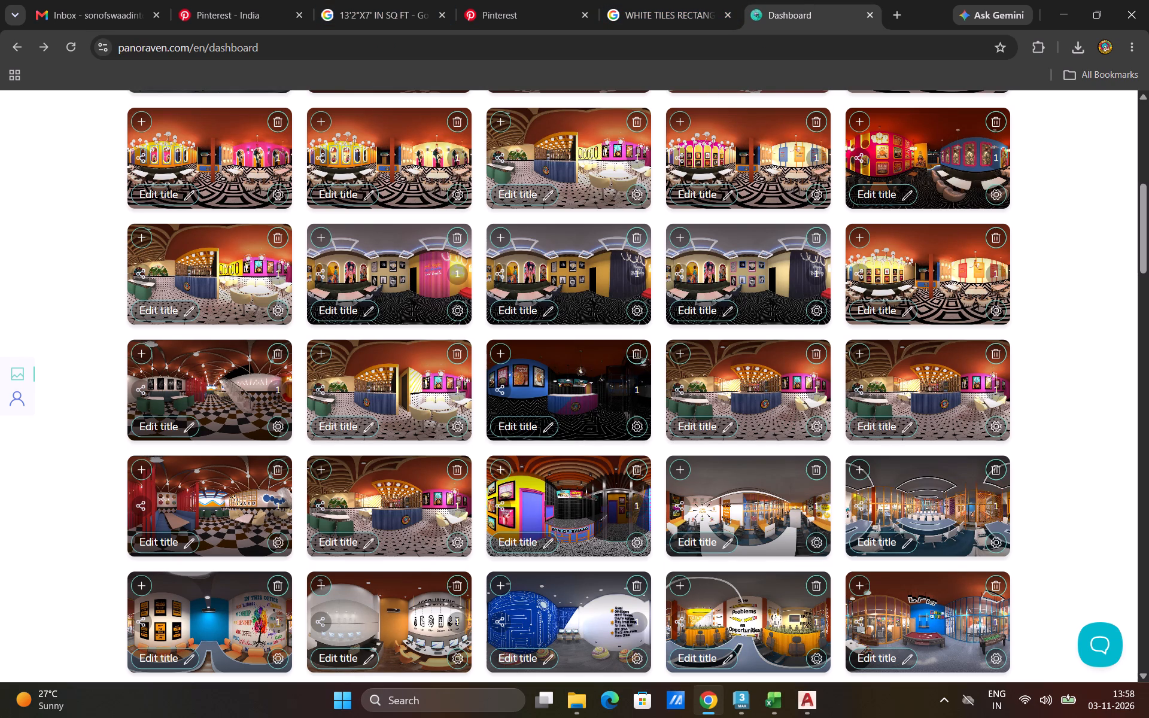
click(779, 708)
AutoSum the GROUND FLOOR TILES areas into column H, enter 207 SQ FT in that row's column C, and save the workbook.
drag(689, 442, 815, 449)
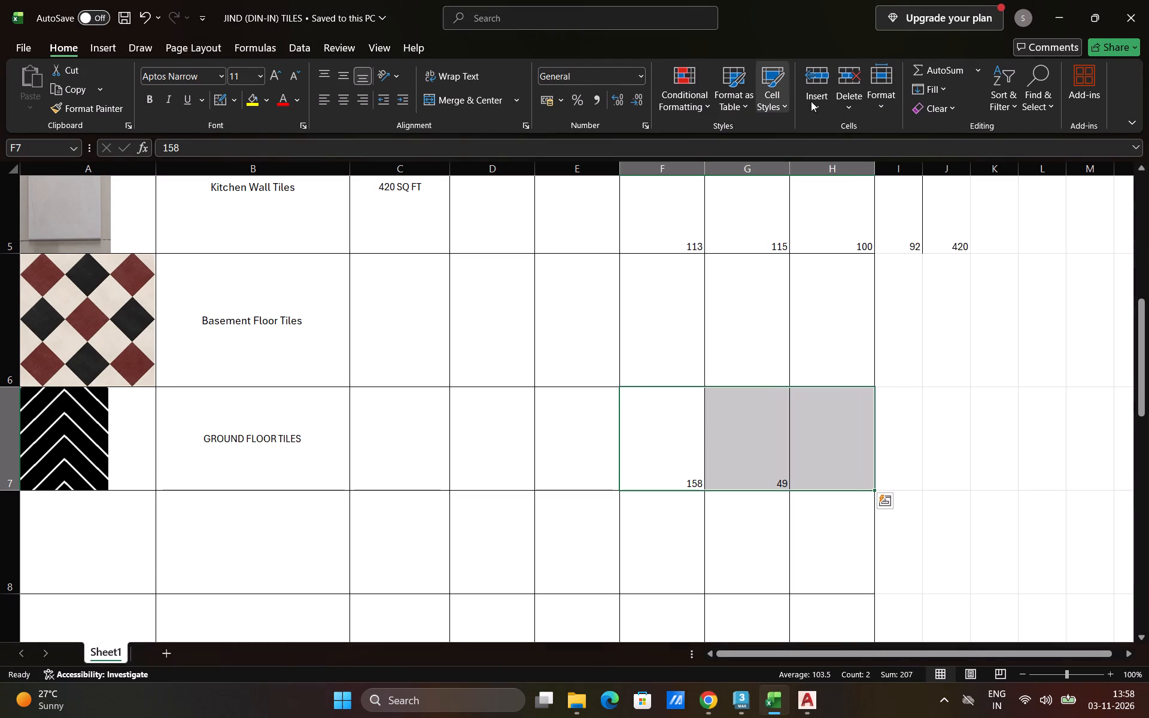
click(933, 67)
click(411, 419)
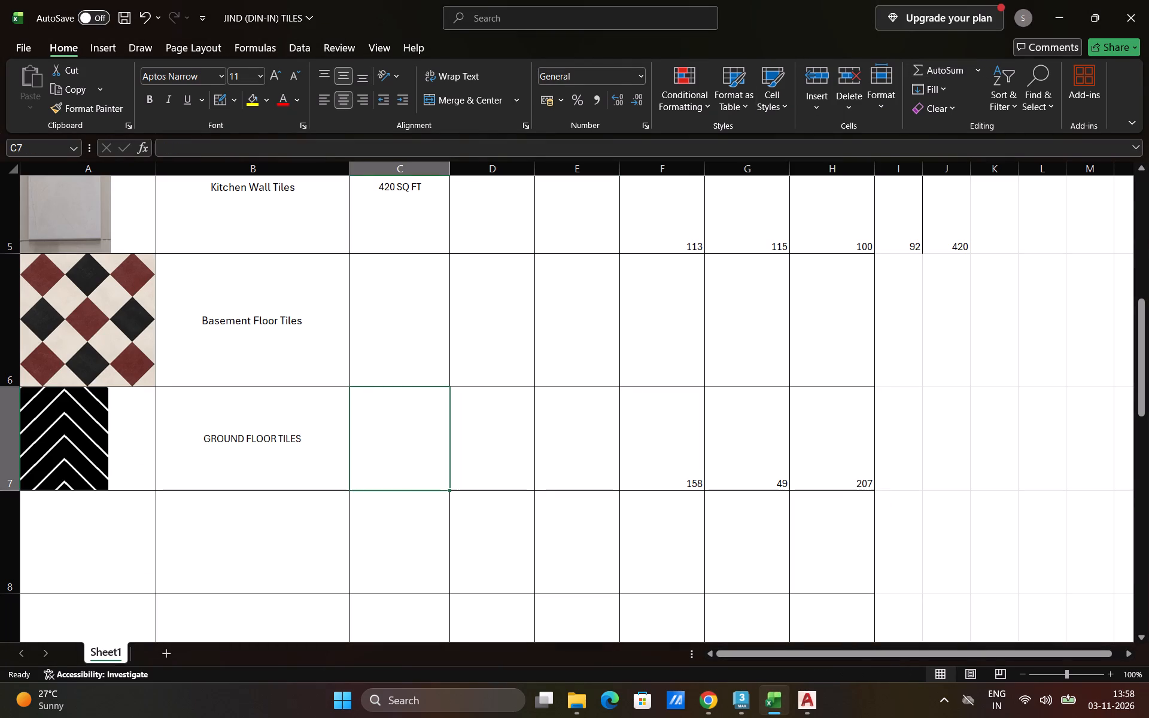
text(207 SQ FT)
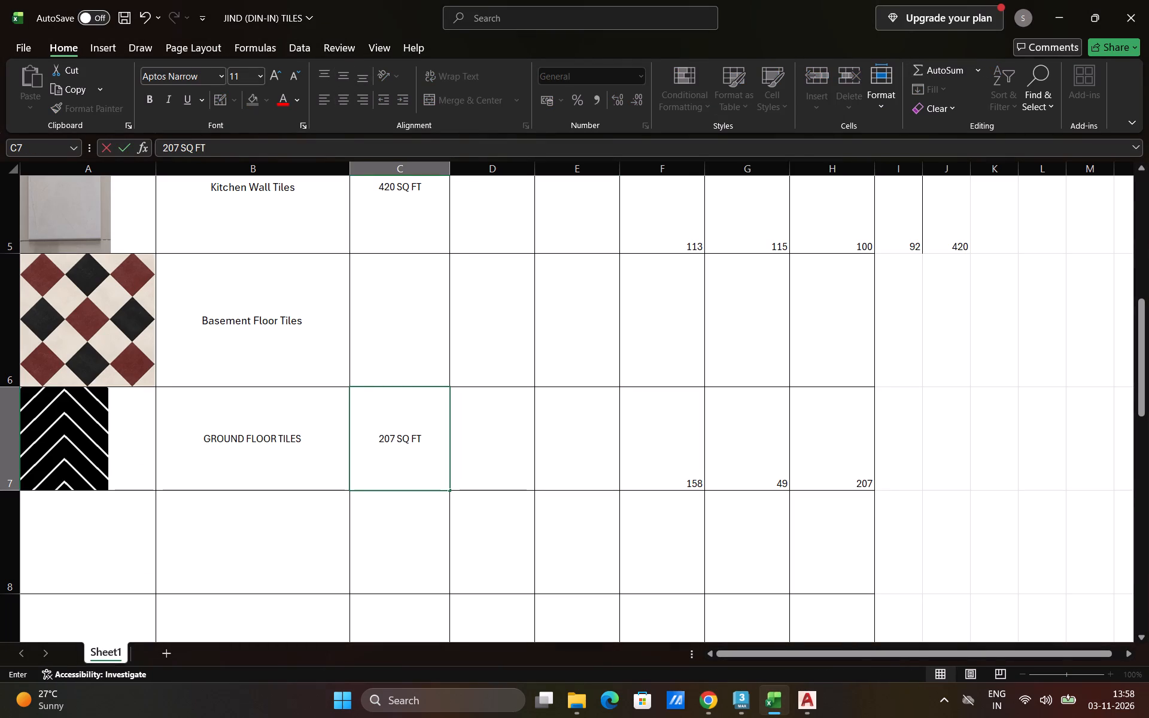
click(394, 356)
key(ctrl+s)
key(ctrl+s)
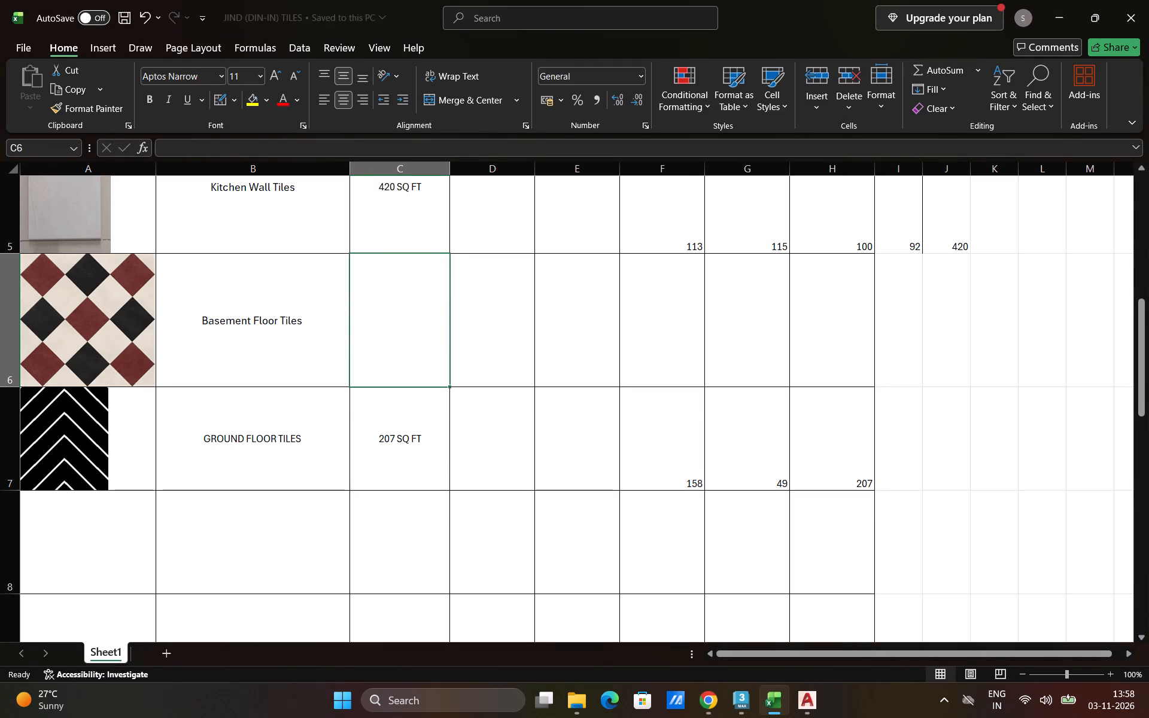
Switch to AutoCAD and measure the area of the full BASEMENT 2 dine-in outline by its four corners.
scroll(394, 356, up, 3)
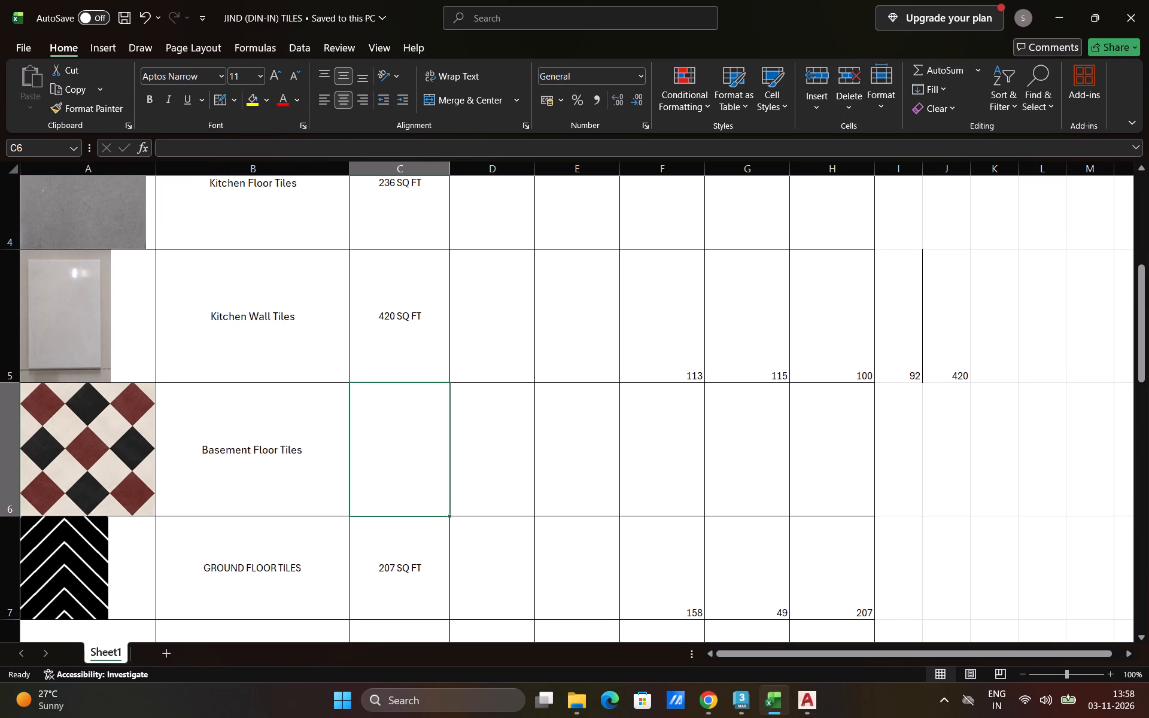
click(710, 705)
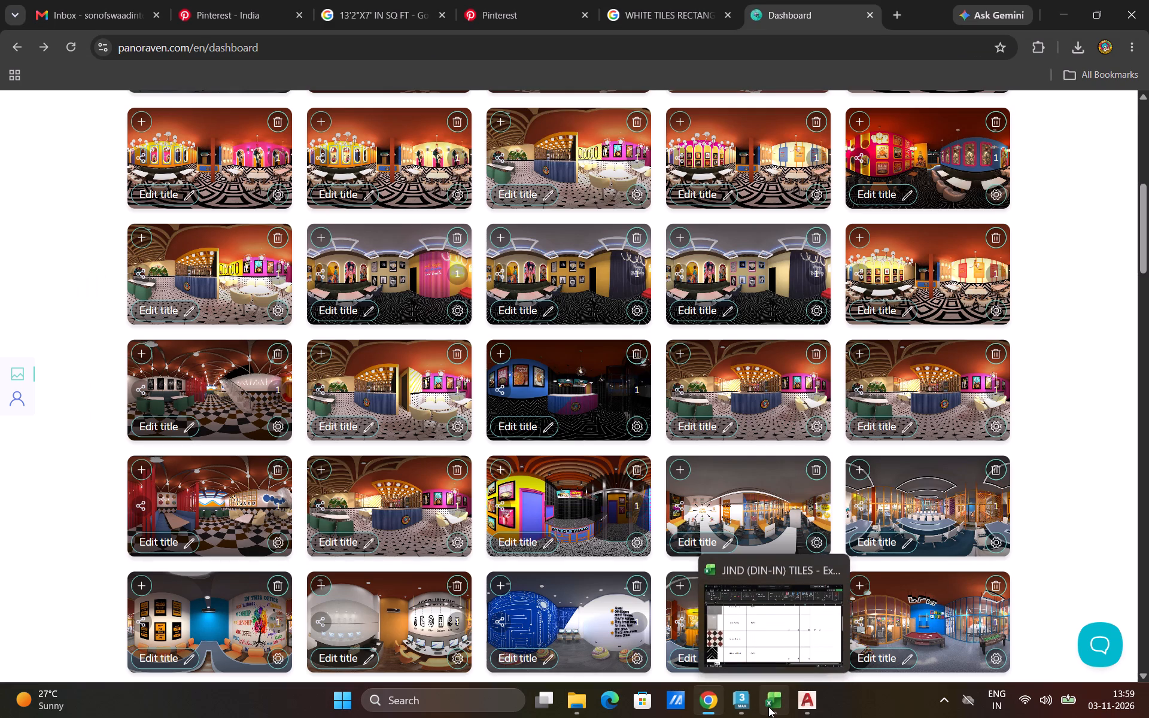
click(798, 707)
scroll(429, 234, down, 3)
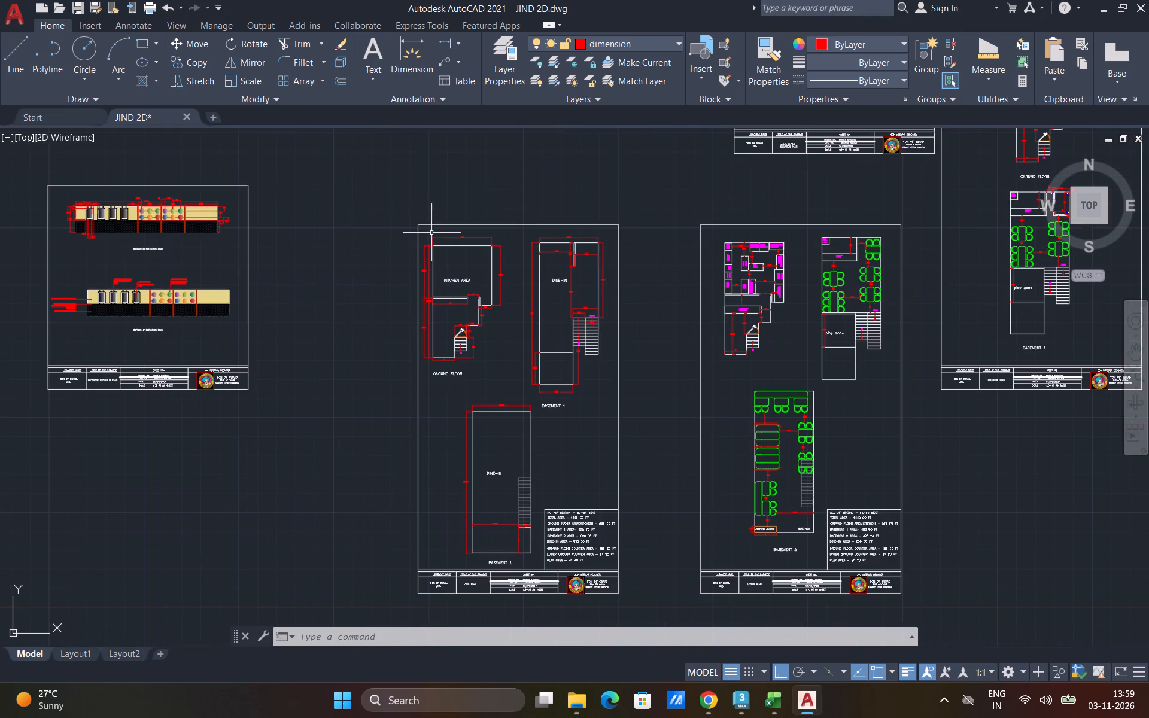
scroll(463, 539, up, 2)
click(1001, 51)
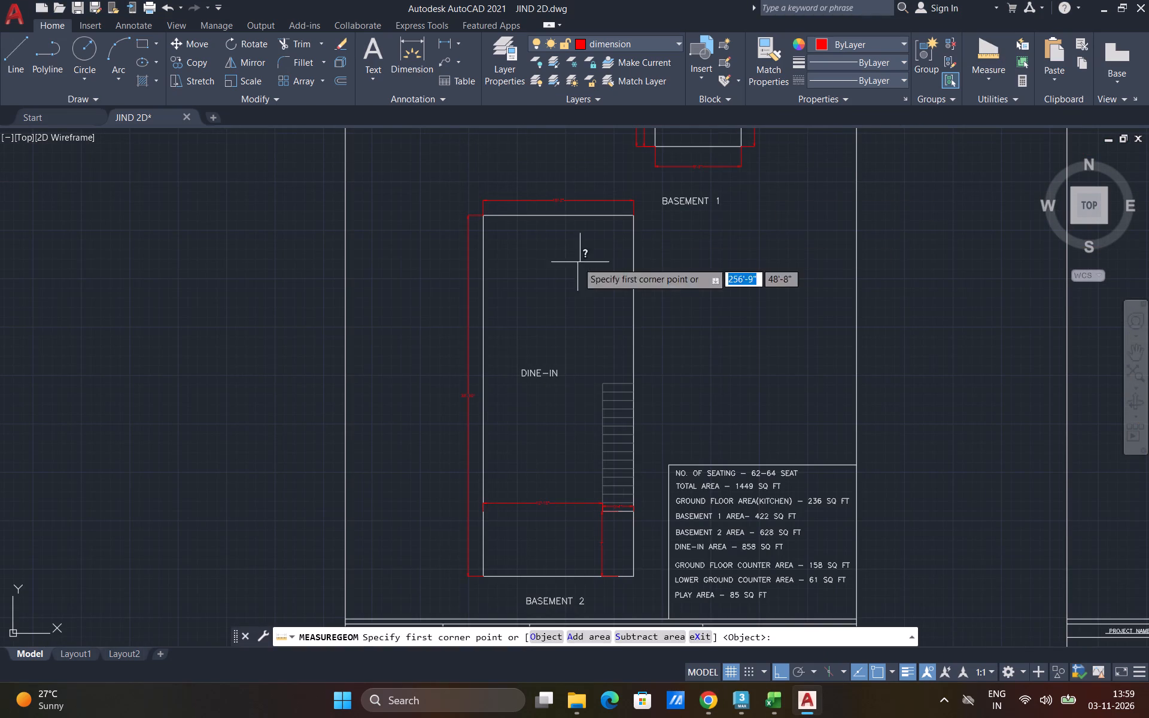
click(486, 219)
click(634, 218)
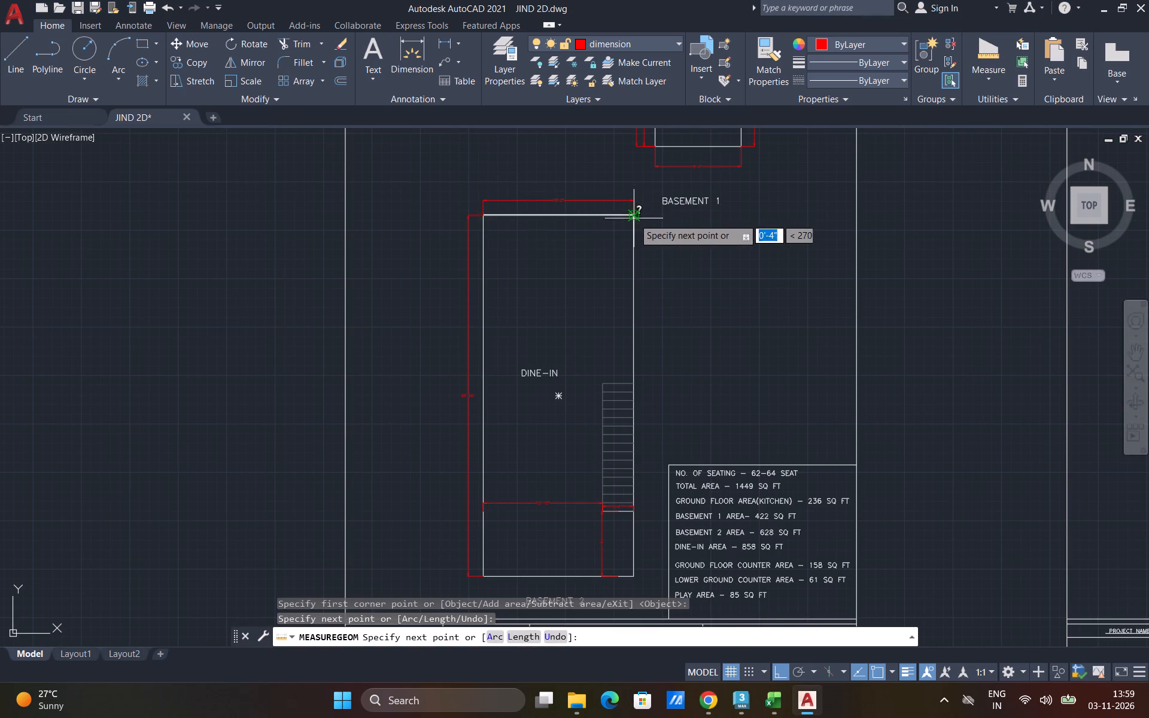
click(636, 576)
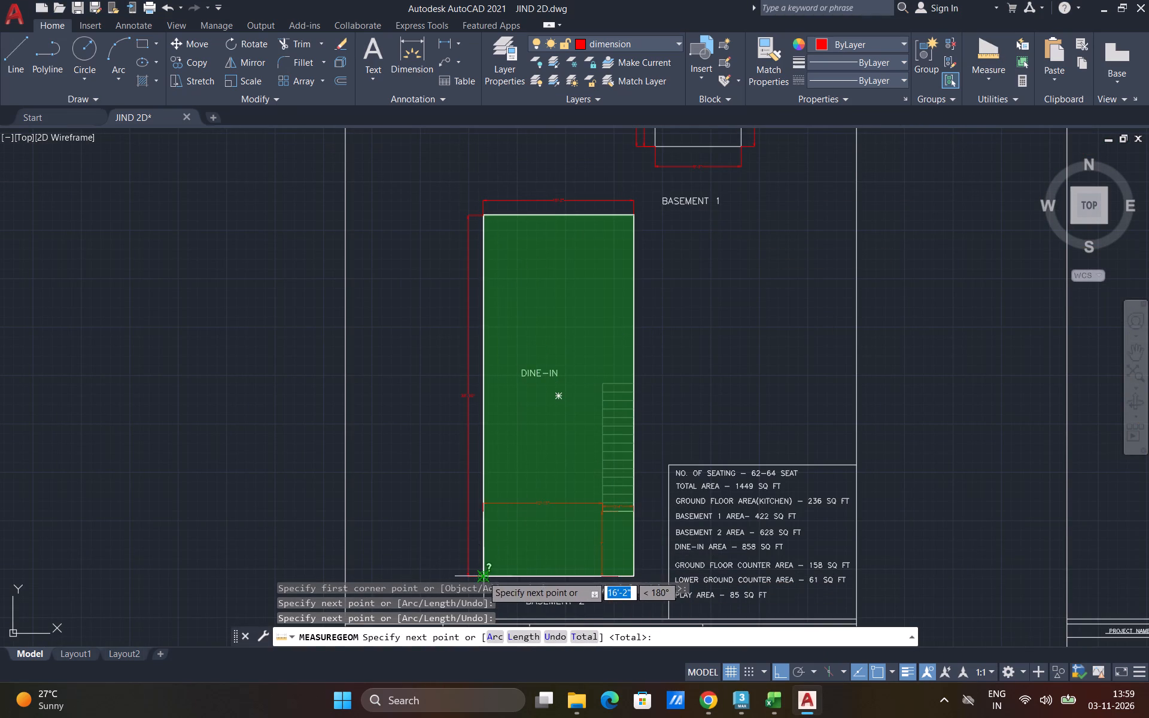
click(483, 576)
click(488, 217)
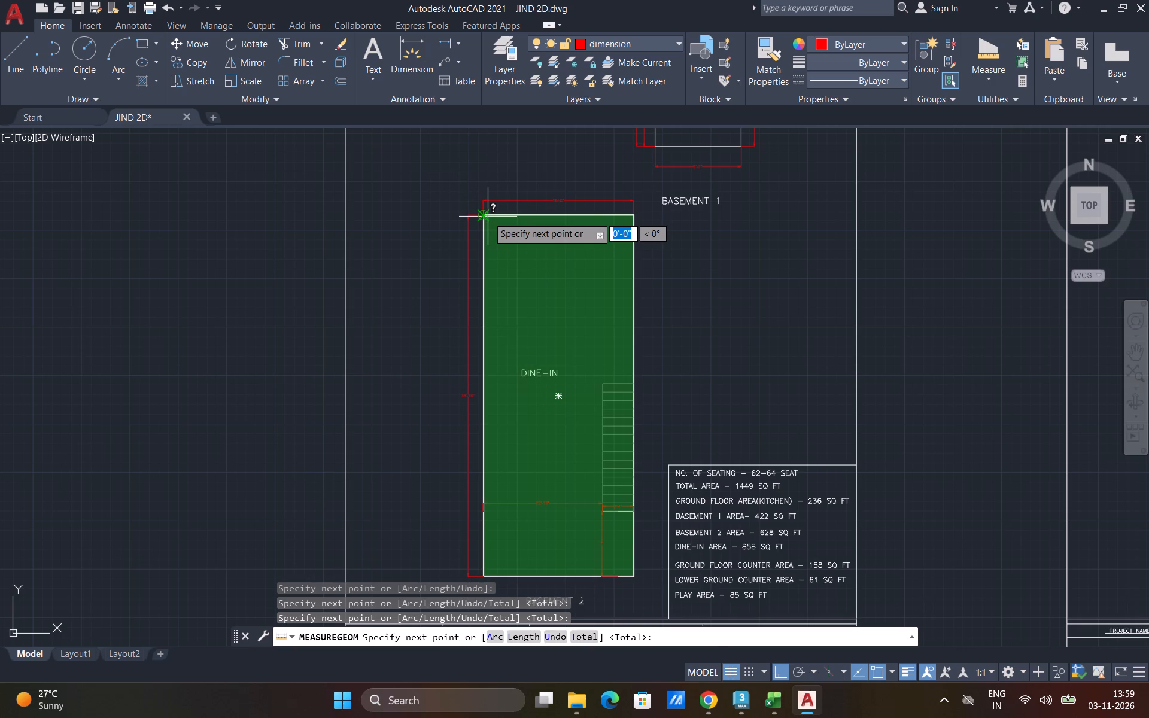
key(t)
key(Return)
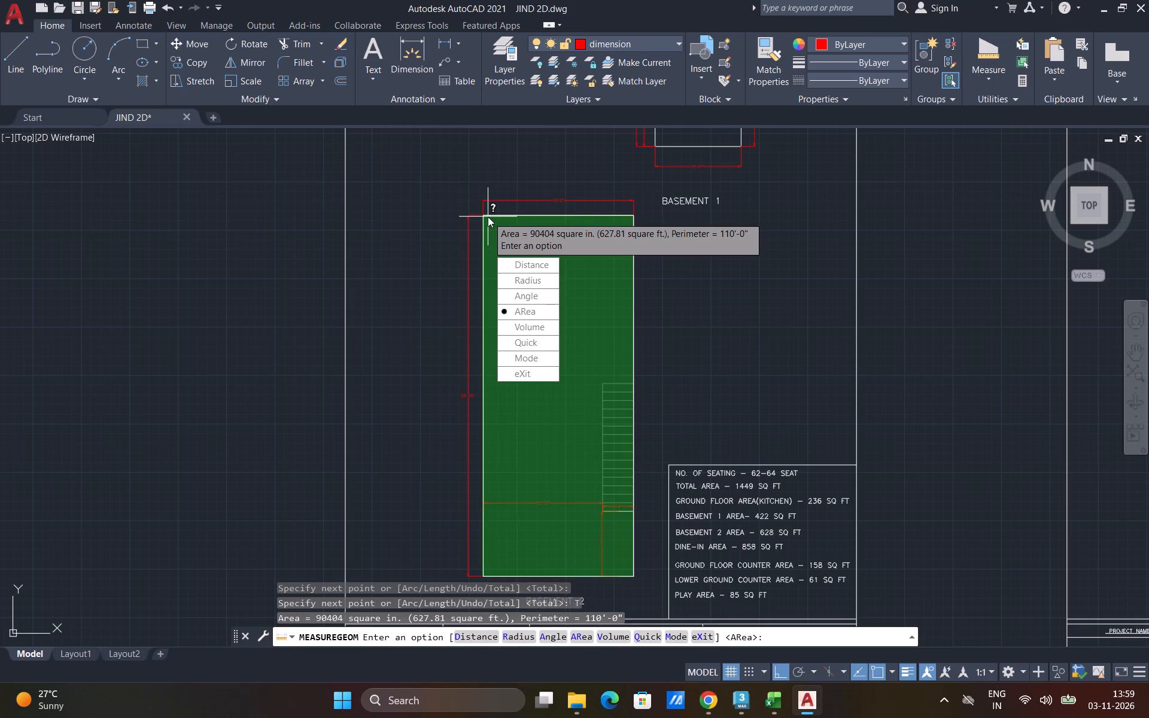
key(Escape)
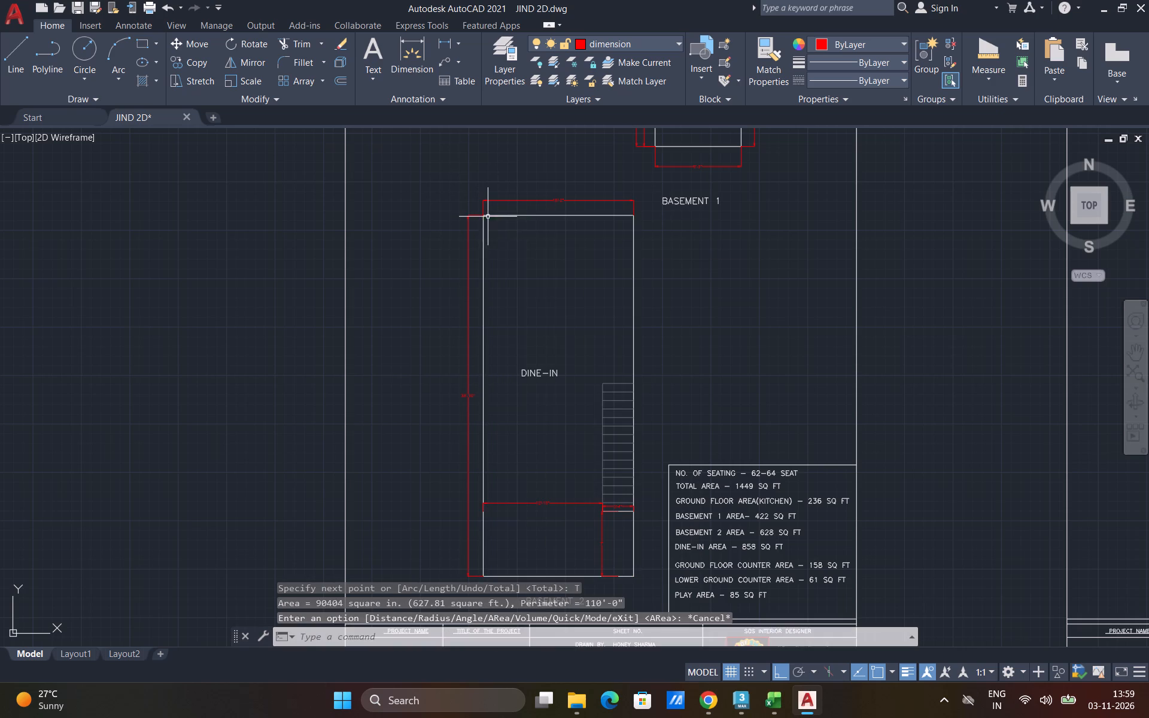
Enter 628 in column F of the Basement Floor Tiles row in the Excel workbook.
click(777, 713)
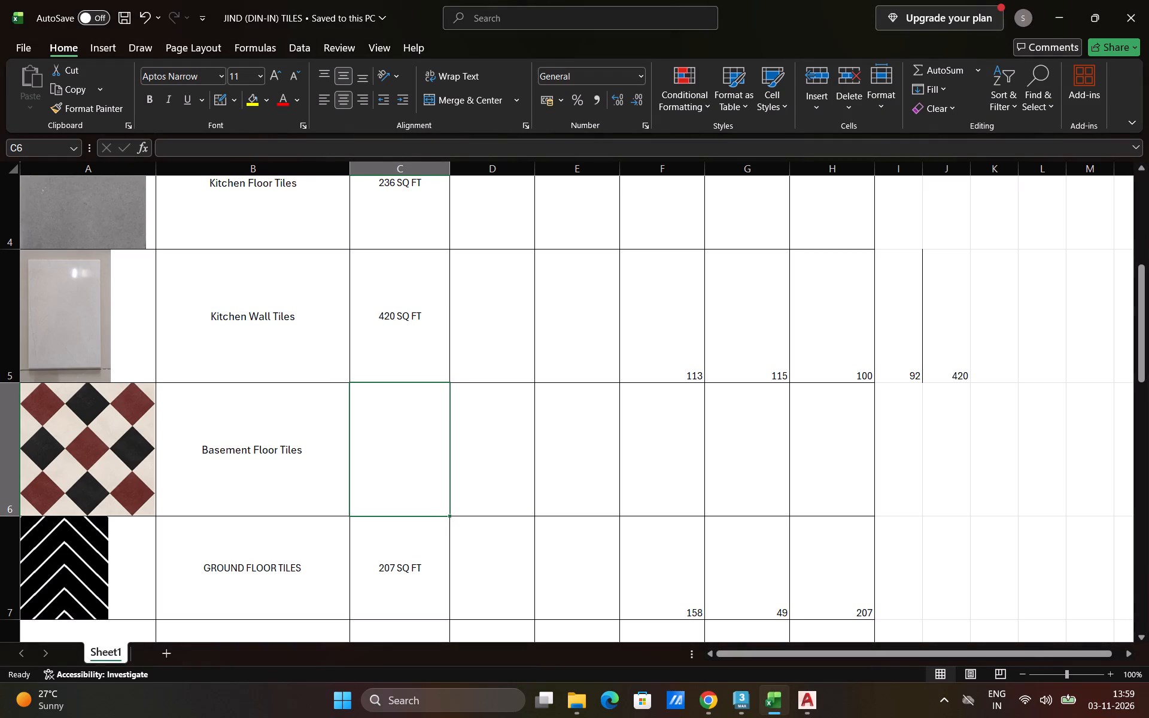
click(686, 470)
text(628)
key(Right)
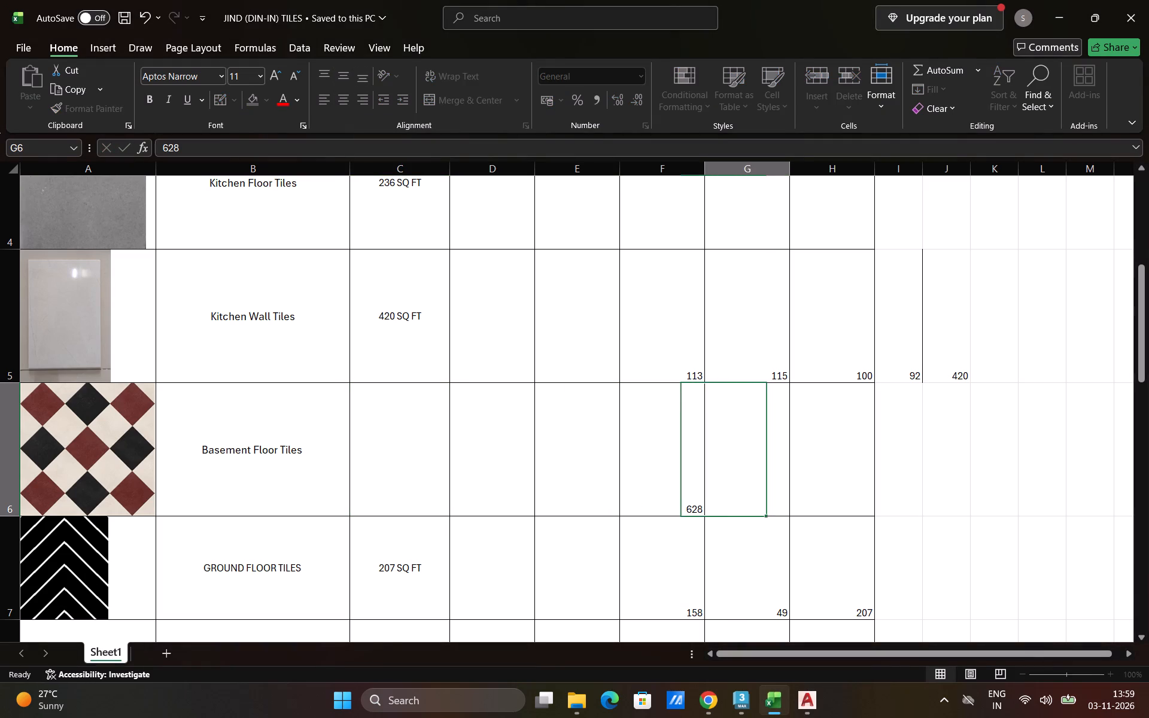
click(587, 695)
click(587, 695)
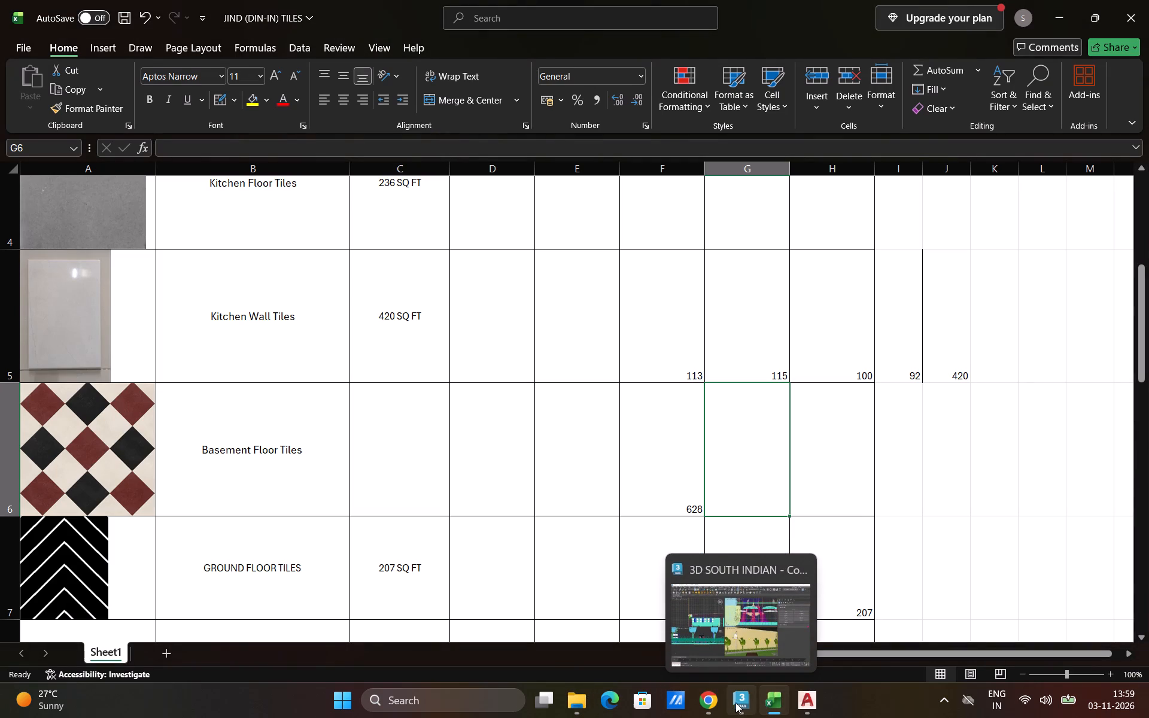
Switch to AutoCAD and read the width dimension along the top edge of the BASEMENT 2 dine-in outline.
click(811, 700)
click(998, 72)
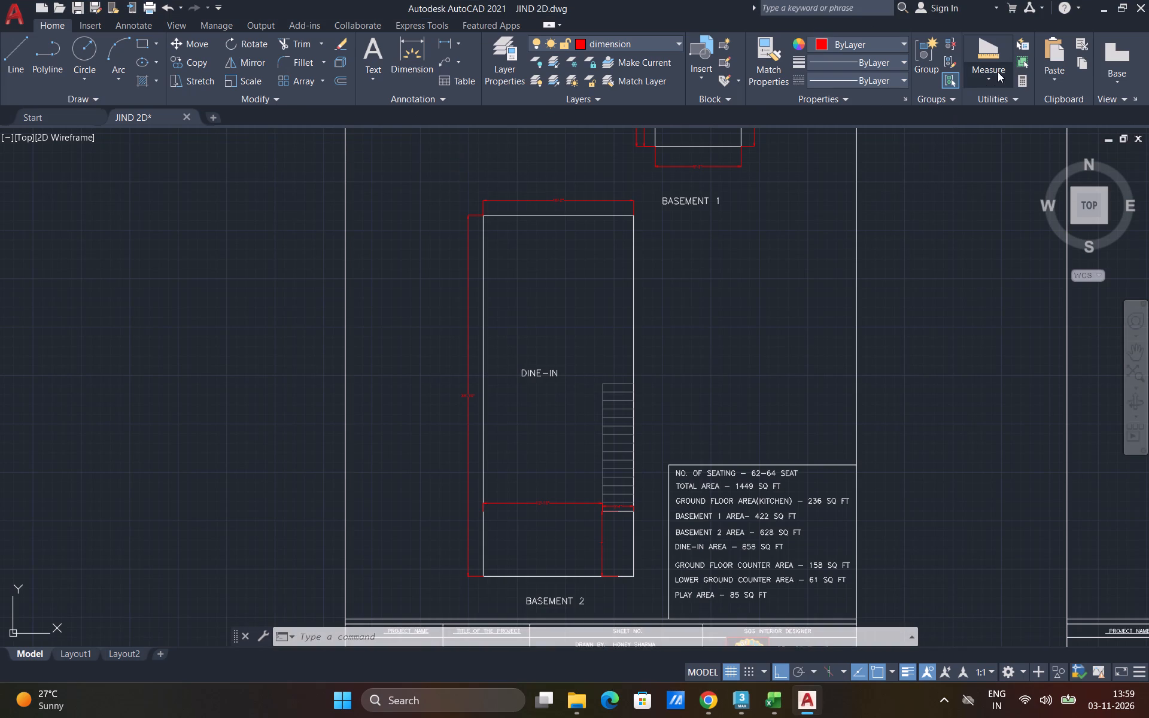
click(996, 132)
scroll(555, 201, up, 2)
key(Escape)
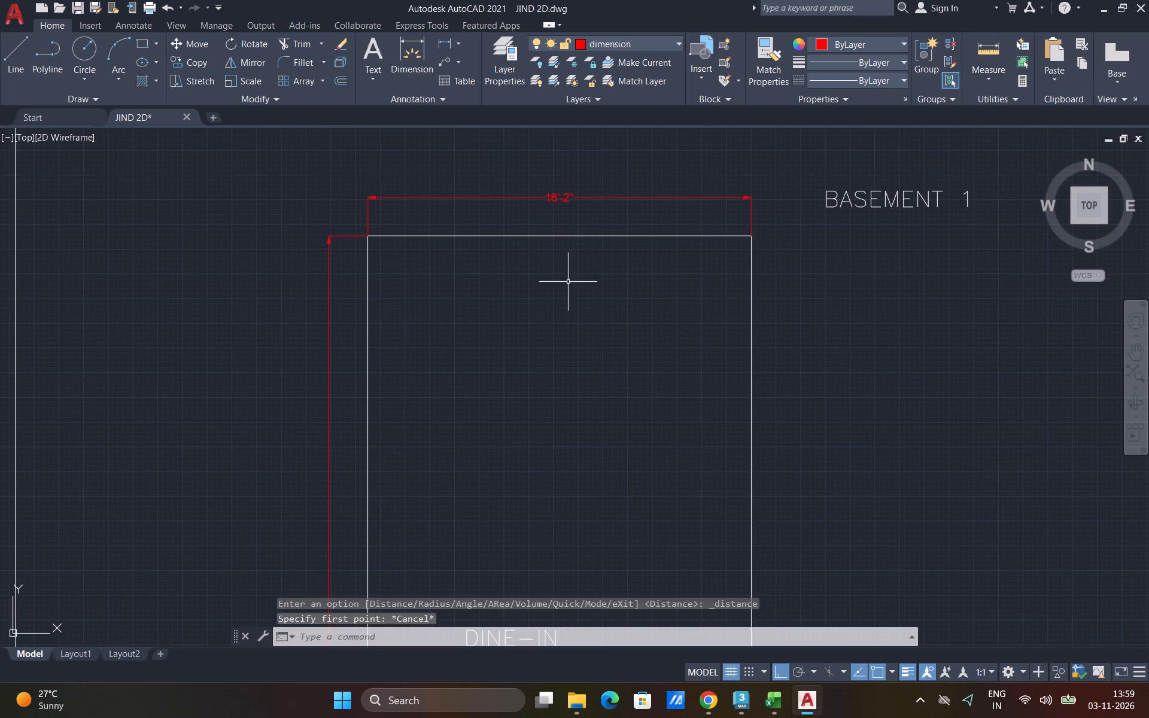
Switch to Chrome and change the Google square-foot calculation search to 16'2"X3' IN SQ FT.
click(700, 710)
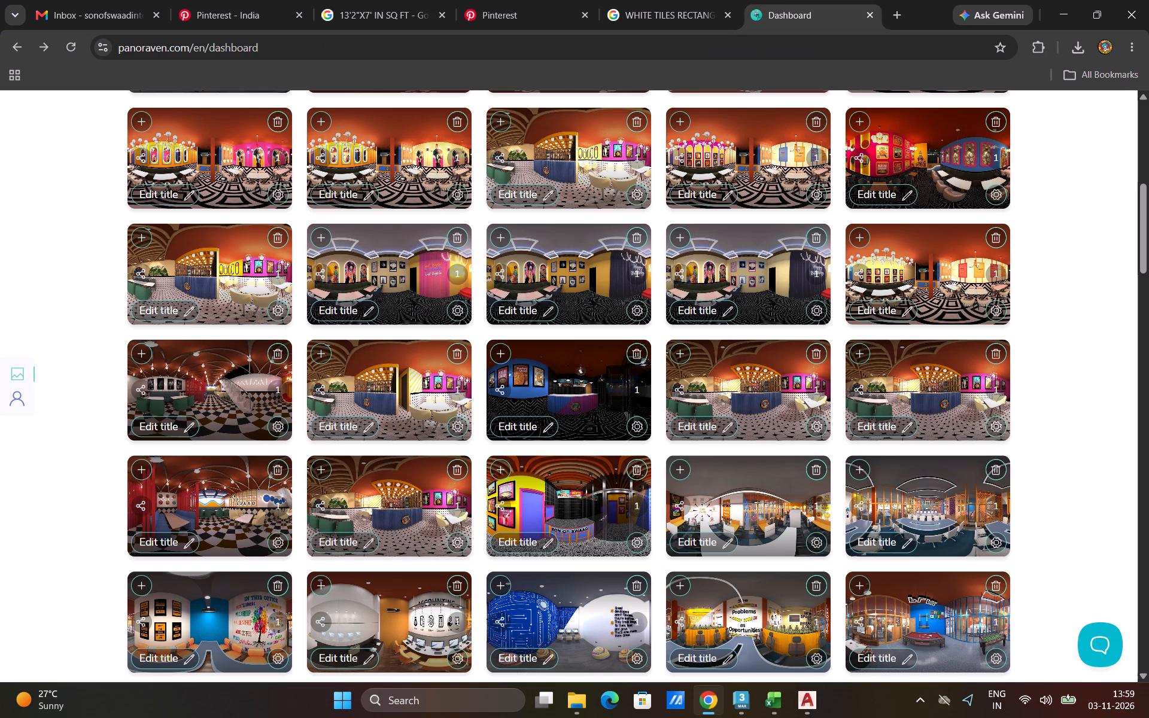
click(385, 0)
click(167, 131)
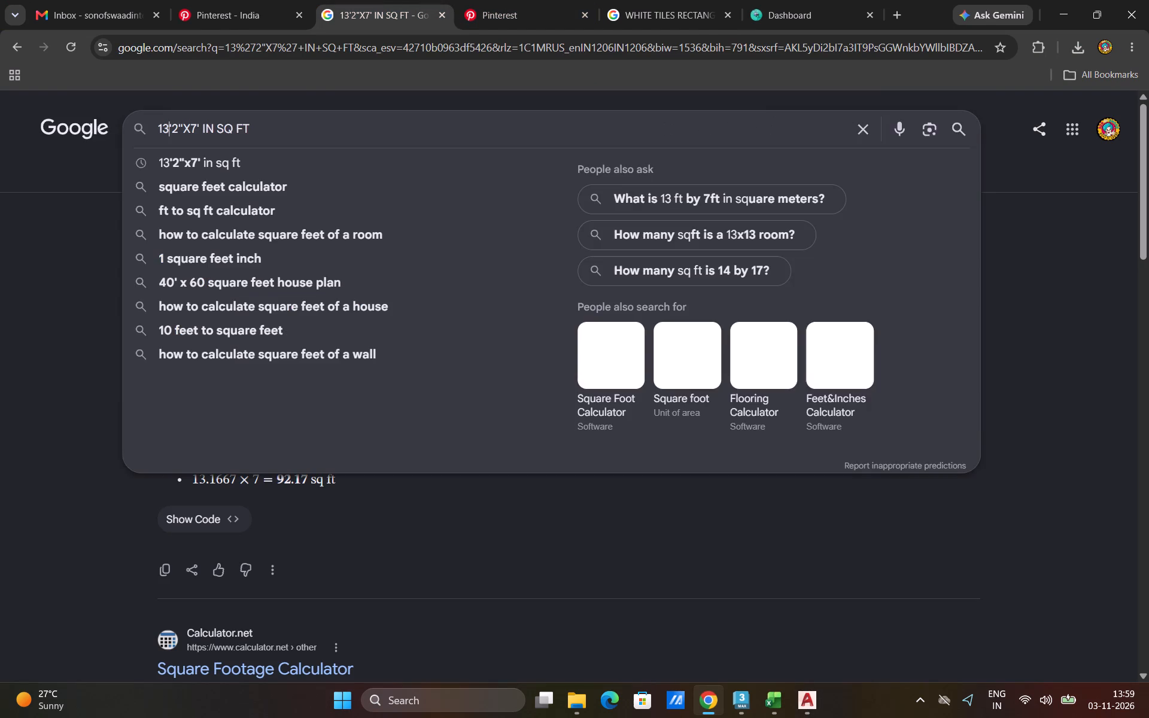
key(BackSpace)
key(6)
key(Right)
key(Right)
key(Right)
key(Right)
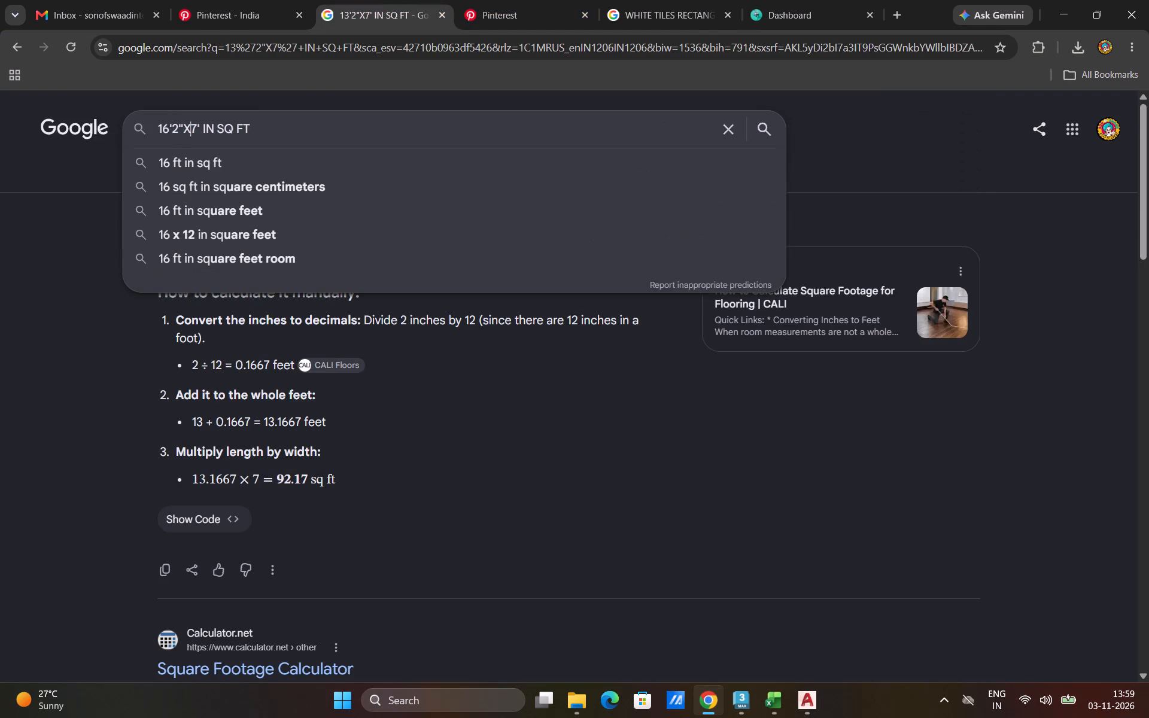
key(Right)
key(BackSpace)
key(3)
key(Return)
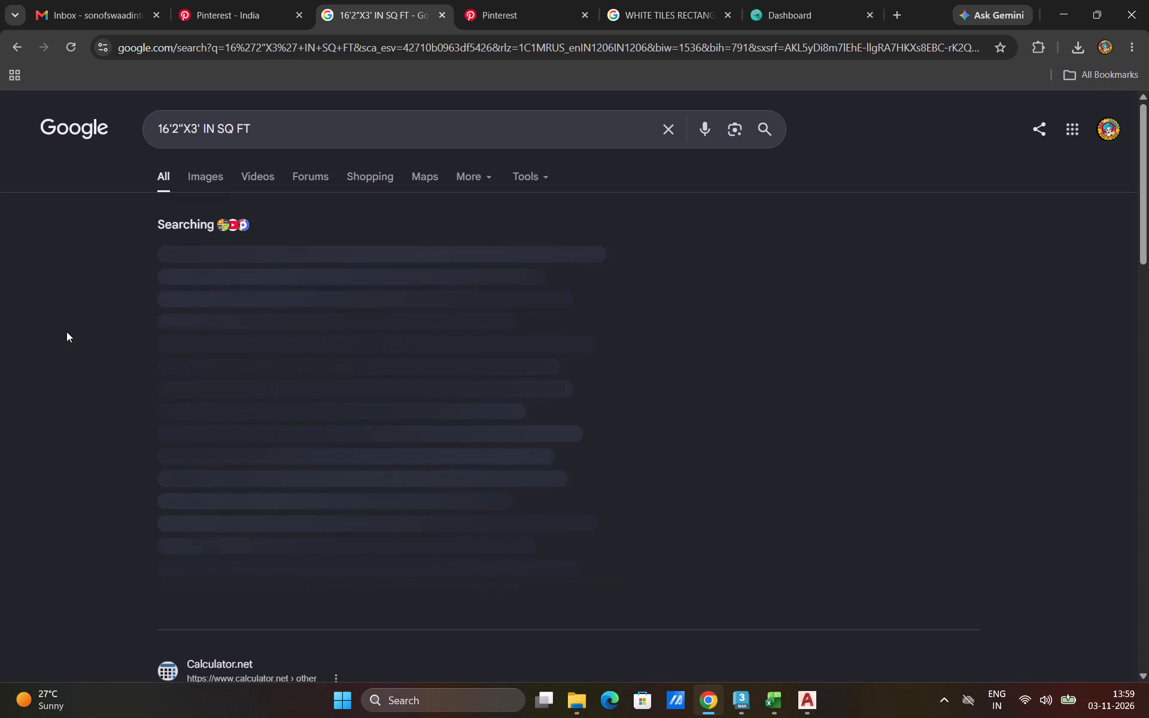
Return to the Excel tiles workbook and enter 48.5 in column G of the Basement Floor Tiles row.
click(765, 699)
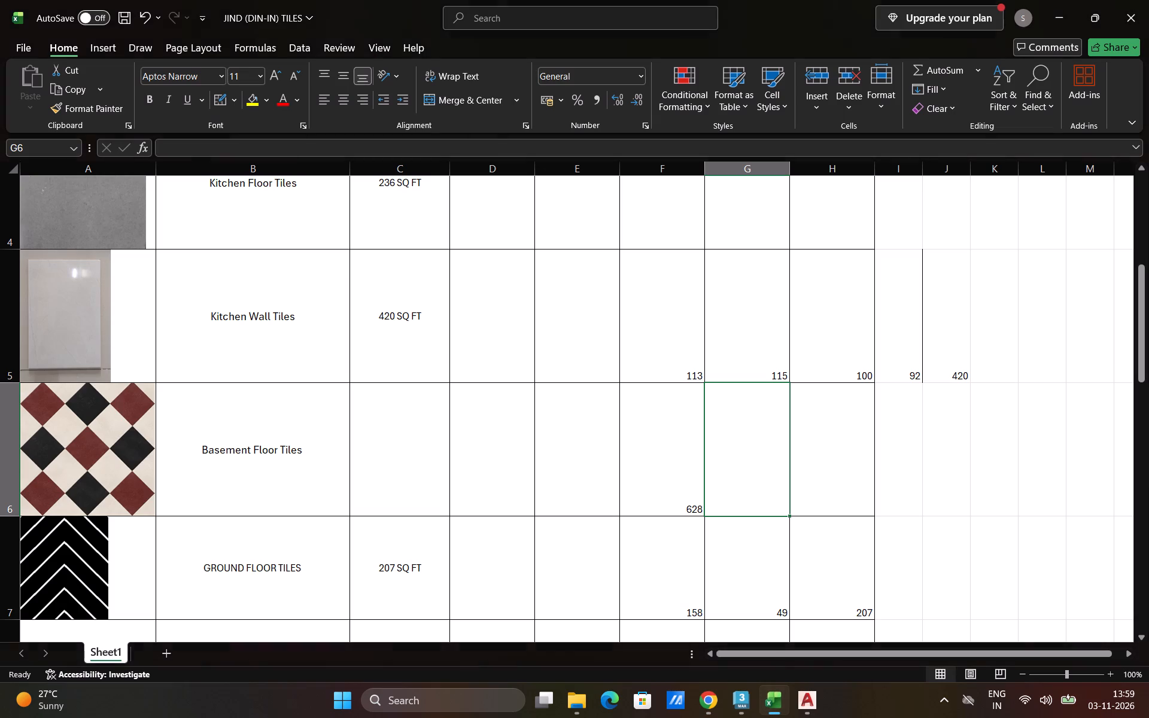
text(48.5)
key(Right)
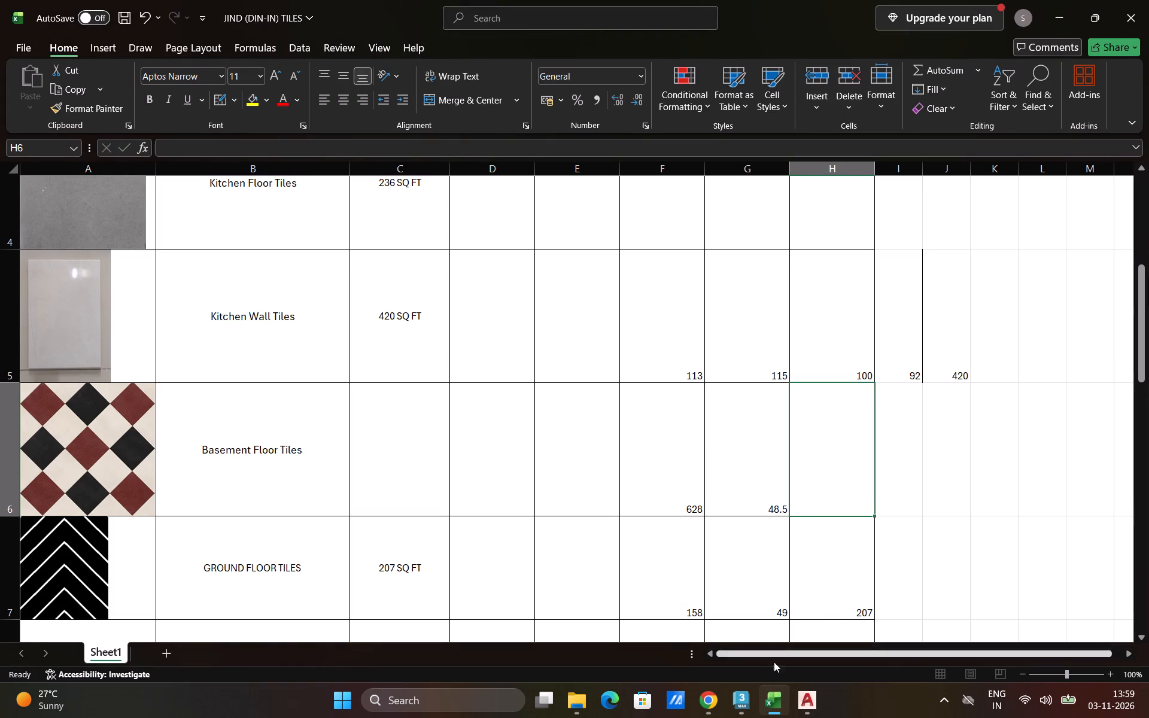
Switch to AutoCAD and read the length dimension along the long side of the BASEMENT 2 outline.
click(814, 708)
scroll(548, 211, down, 3)
scroll(549, 282, up, 1)
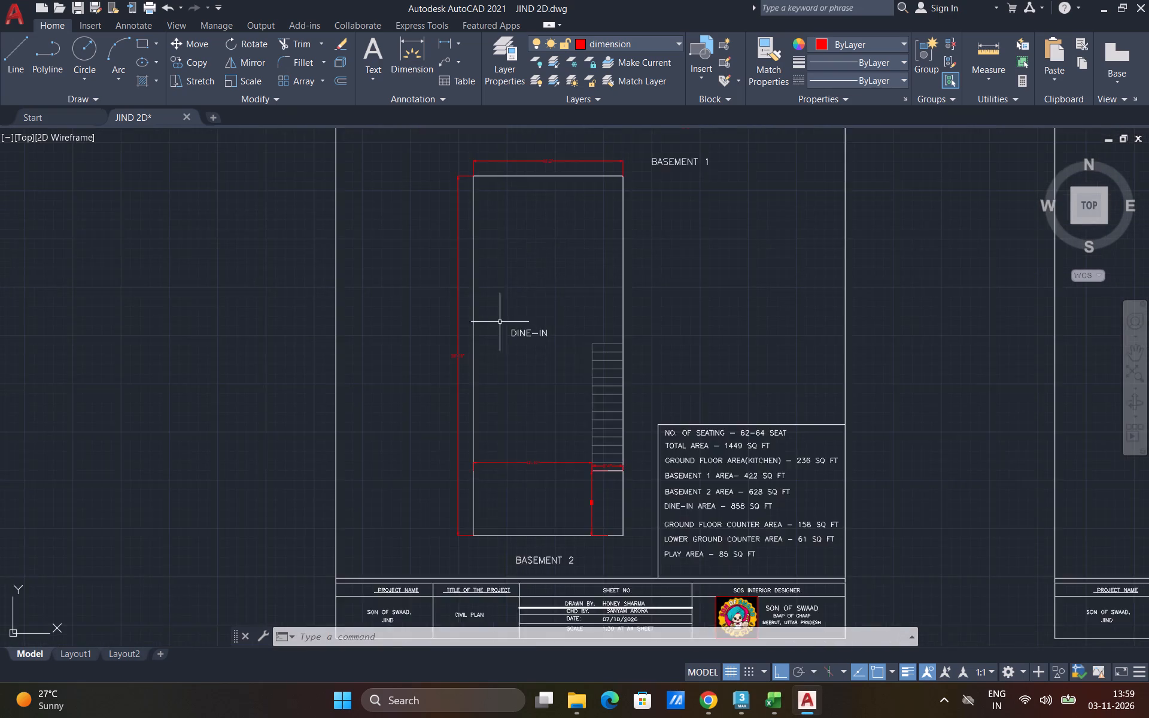
scroll(488, 330, up, 2)
scroll(455, 364, down, 2)
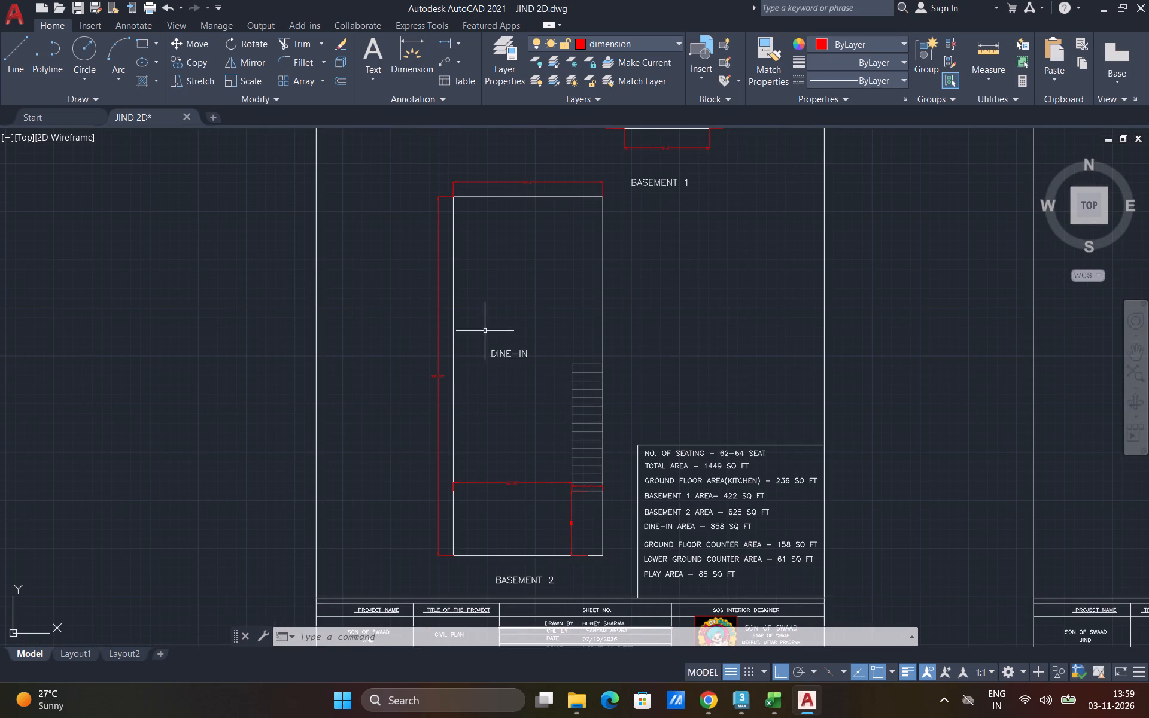
Switch to Chrome and change the Google square-foot calculation search to 38'10"X3' IN SQ FT.
click(703, 689)
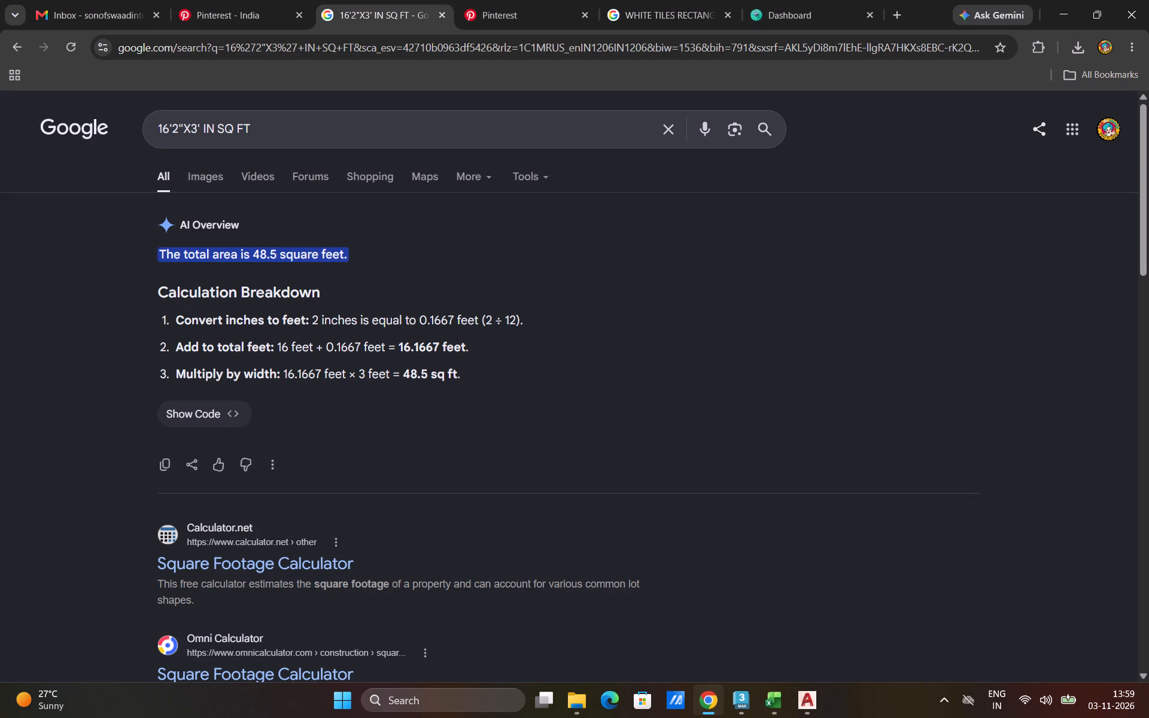
click(179, 133)
key(BackSpace)
key(BackSpace)
key(BackSpace)
key(BackSpace)
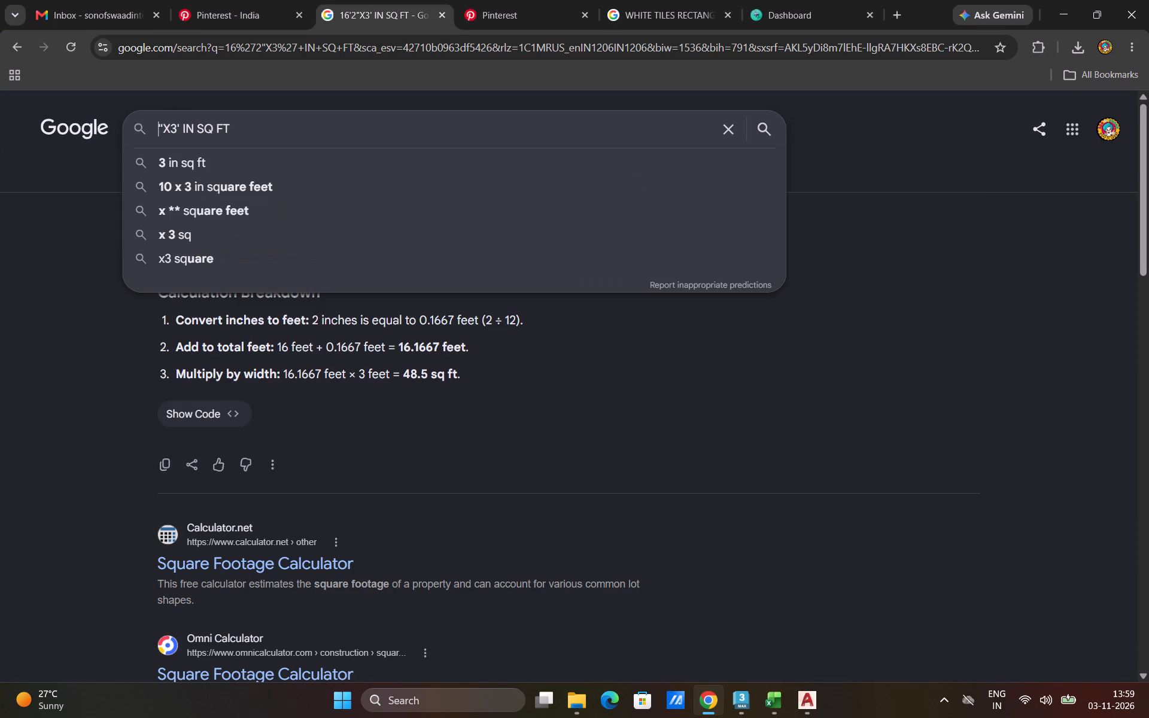
text(38'10)
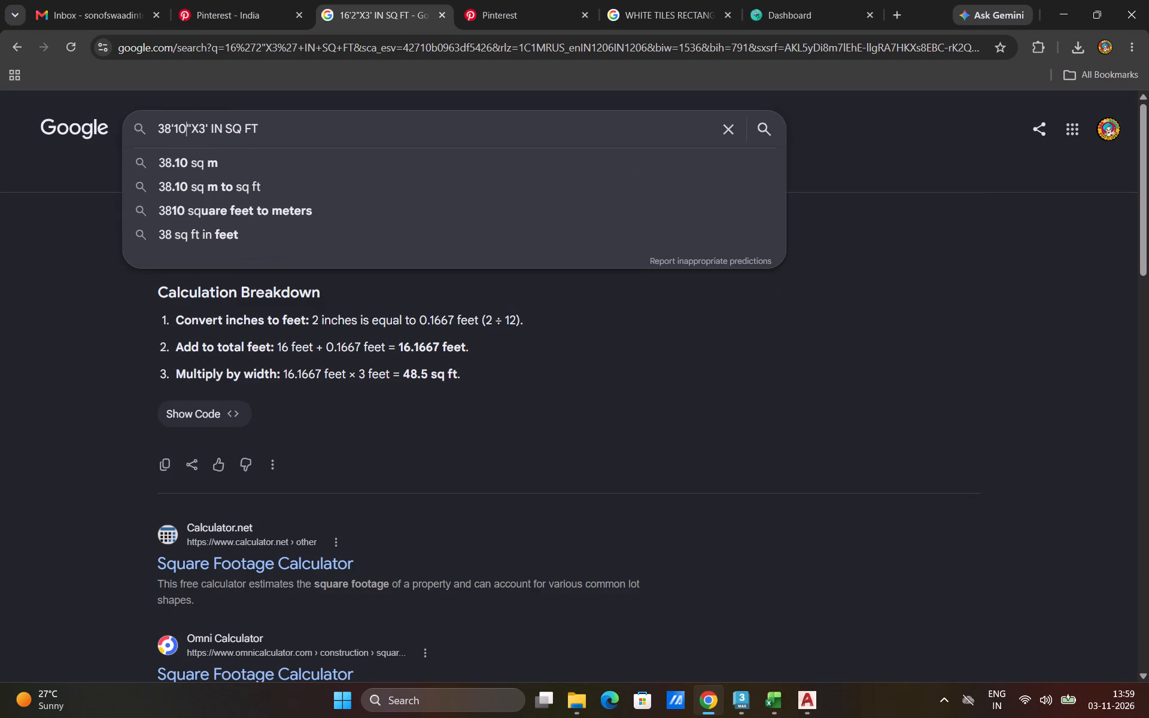
key(Return)
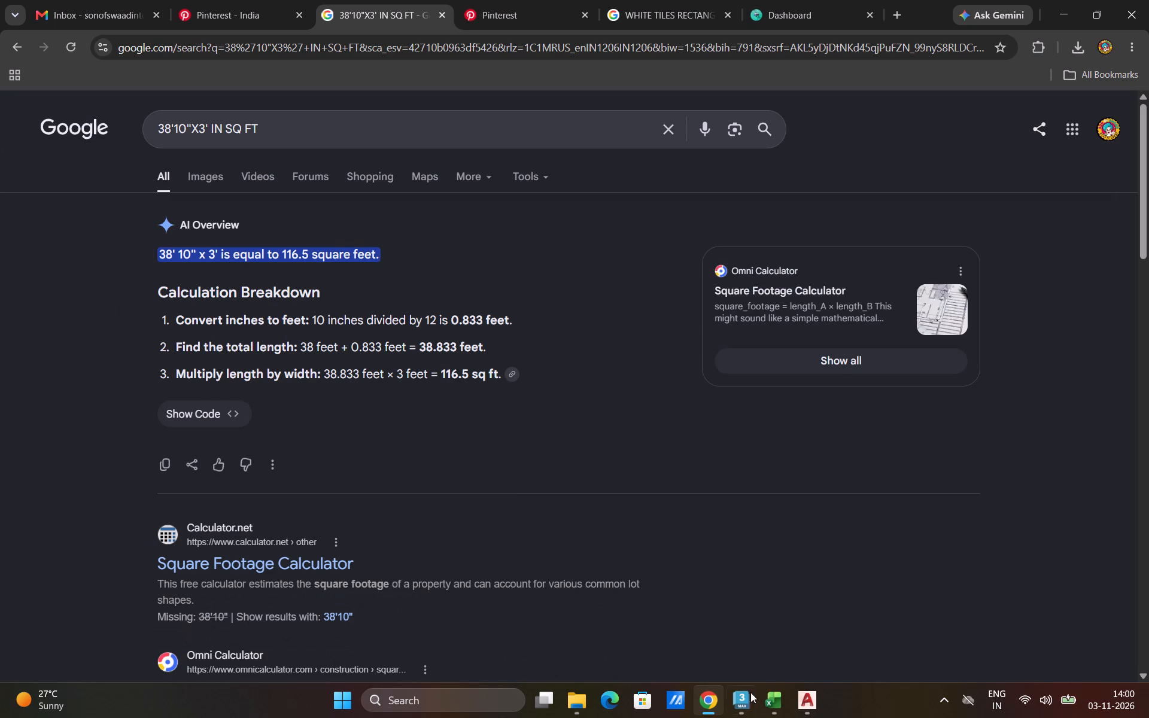
In the Excel workbook, enter 116.5 in both columns H and I of the Basement Floor Tiles row and save.
click(771, 699)
text(11)
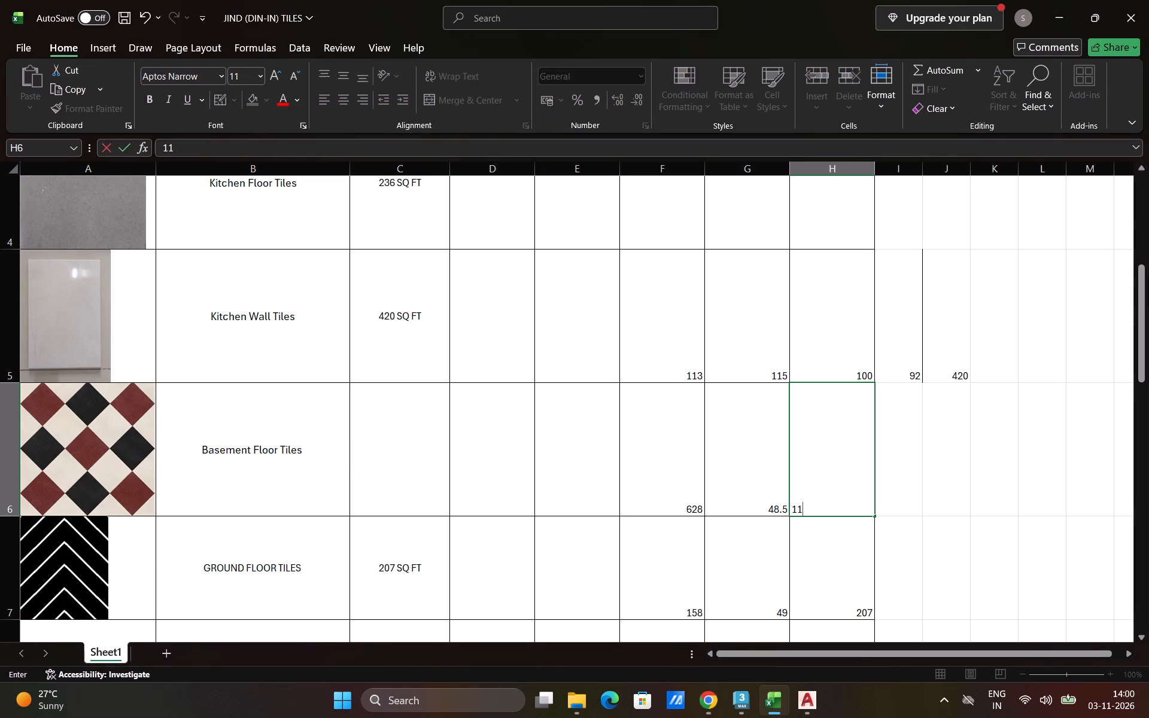
key(6)
text(.5)
key(Right)
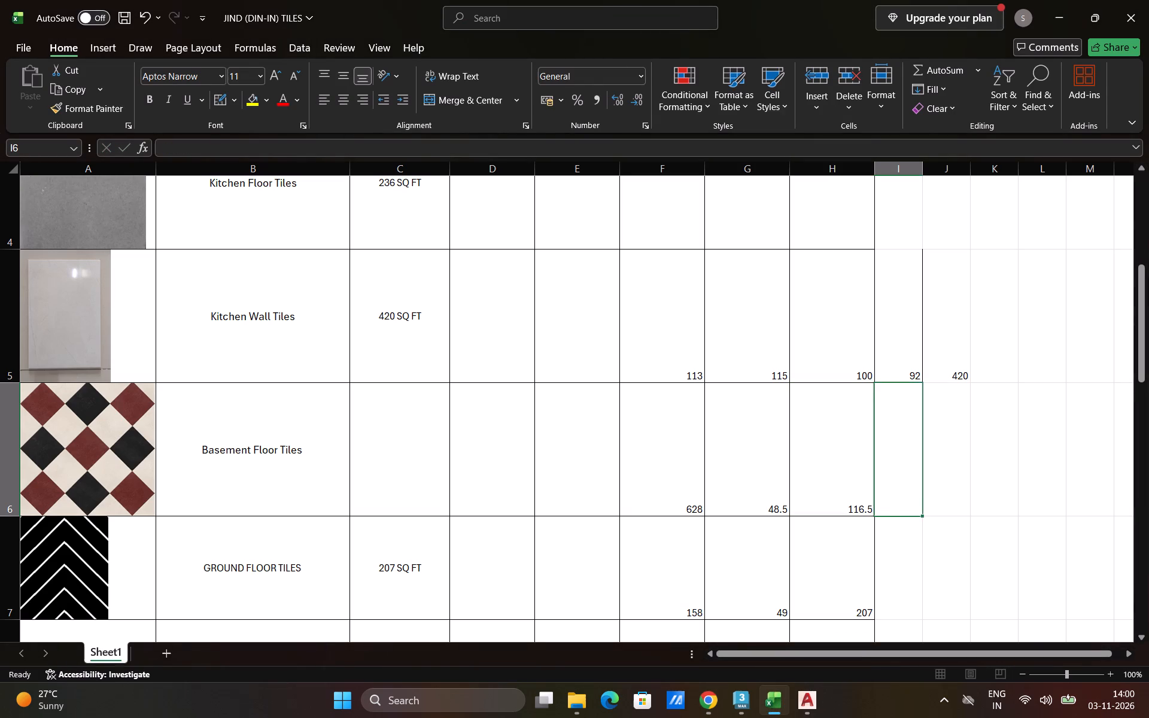
text(116.5)
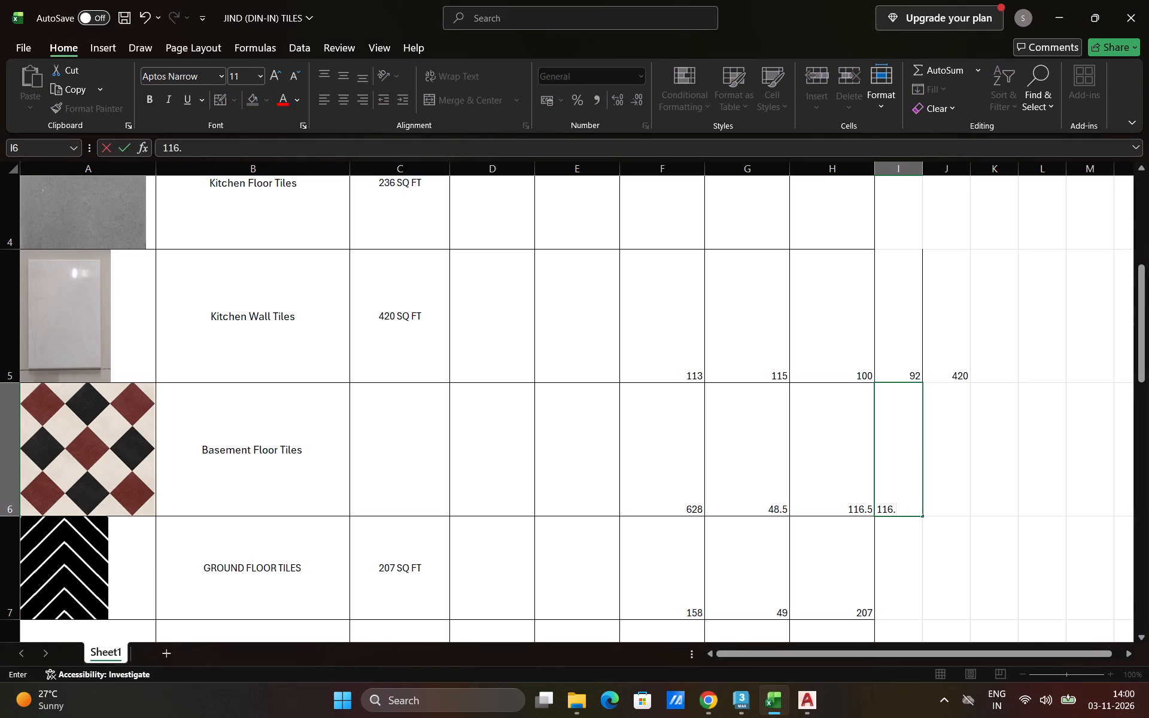
key(Right)
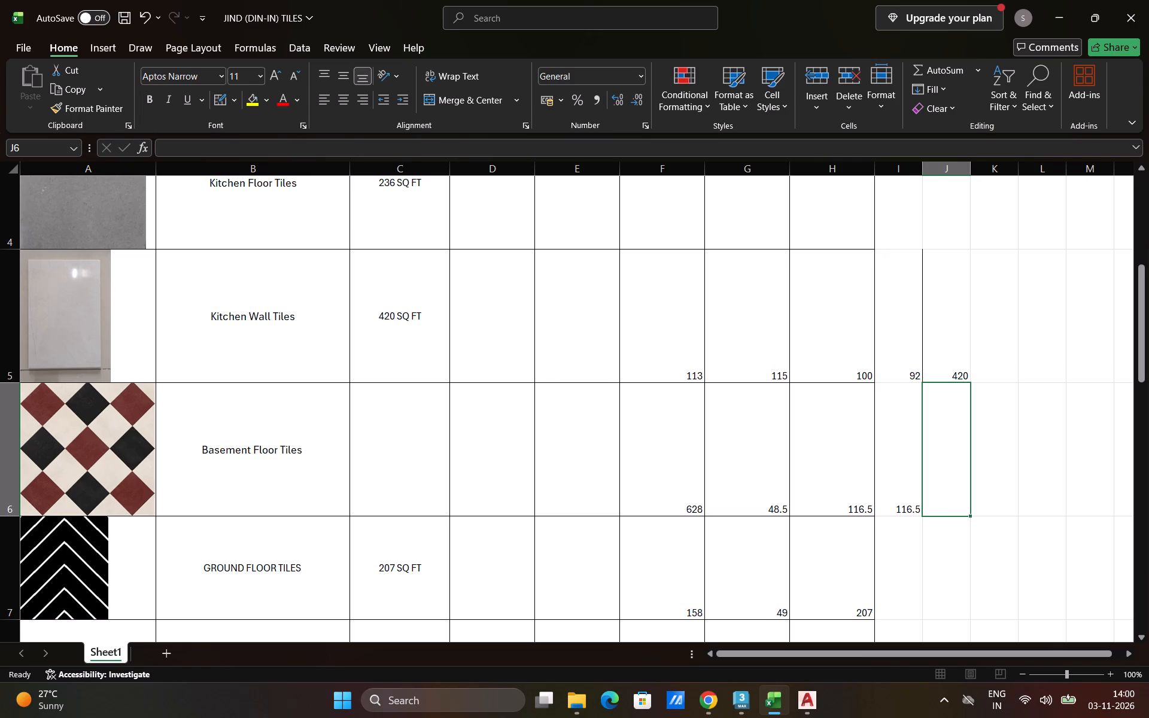
key(ctrl+s)
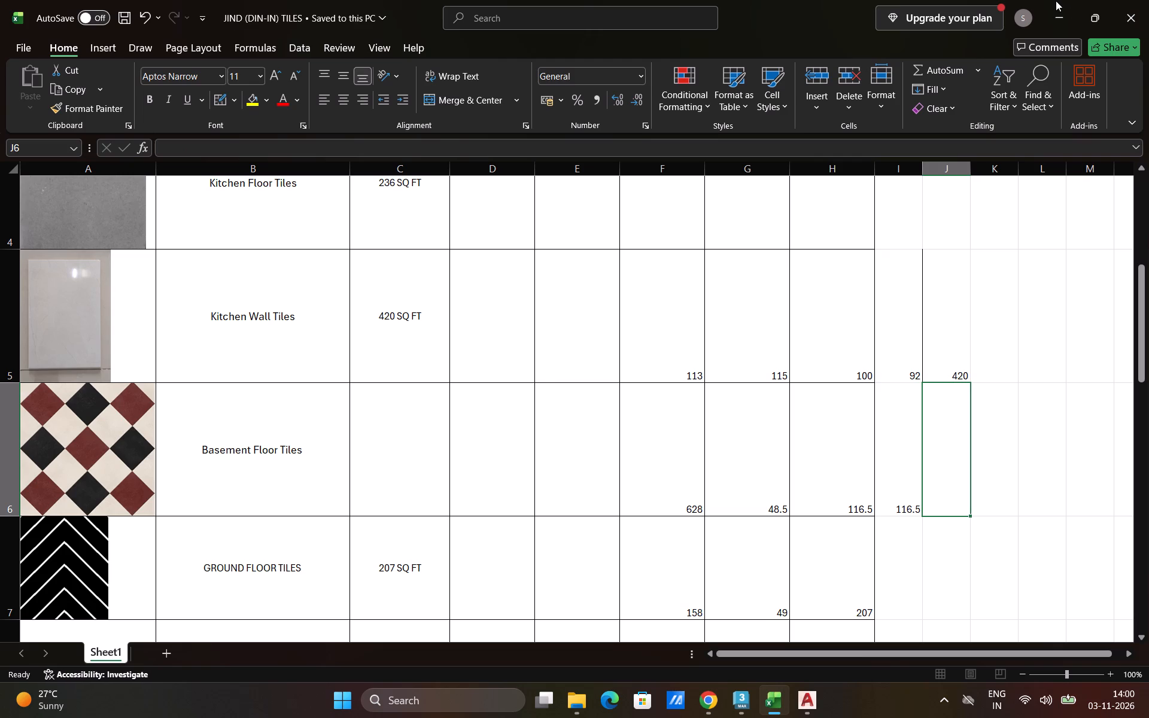